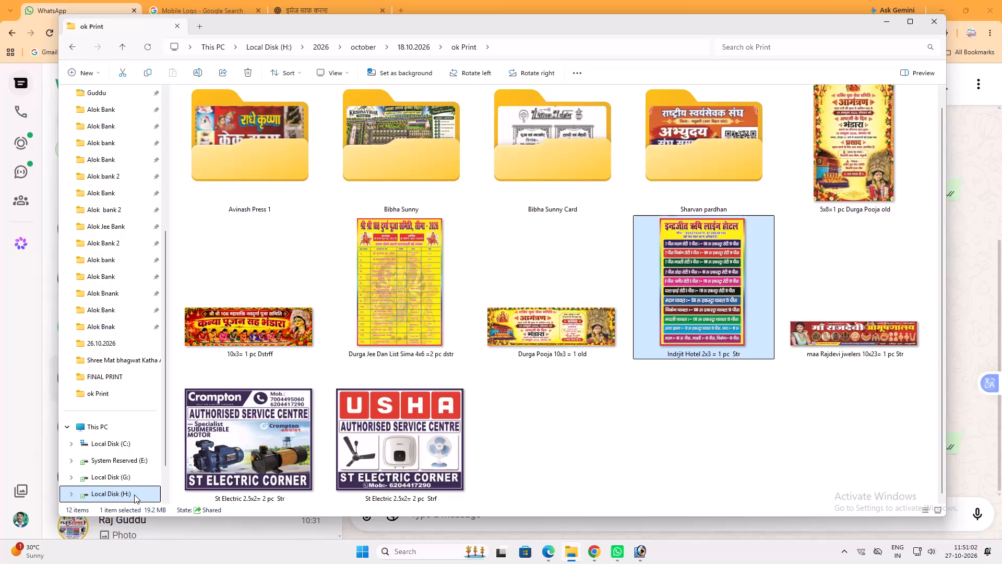
Find the design by searching the 2026 october folder on drive H: for "kris", and open Krishav Jwelers 2.5x4= 1 pc Str in Photoshop.
left_click(134, 495)
triple_click(228, 119)
left_click(228, 119)
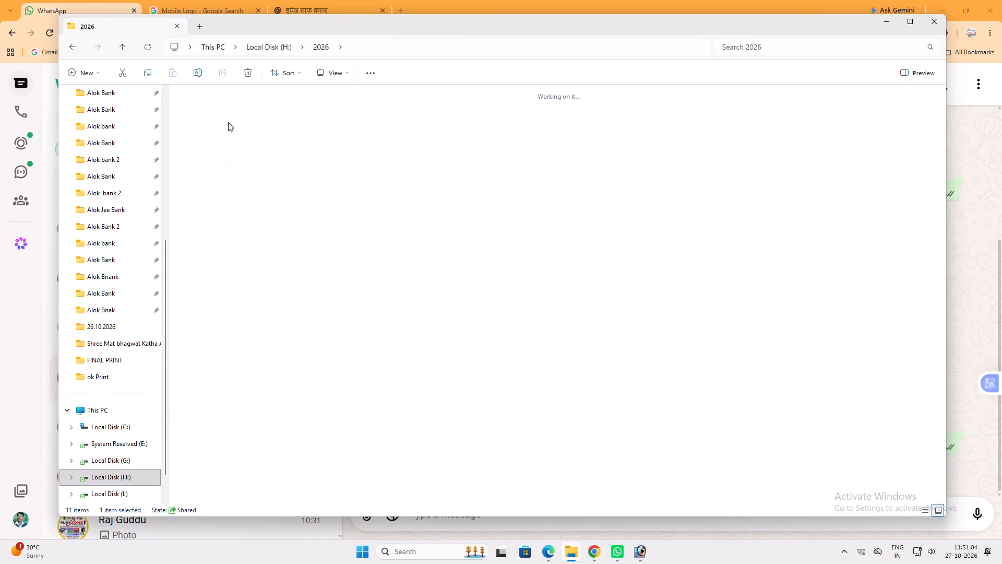
left_click(789, 50)
type("kris")
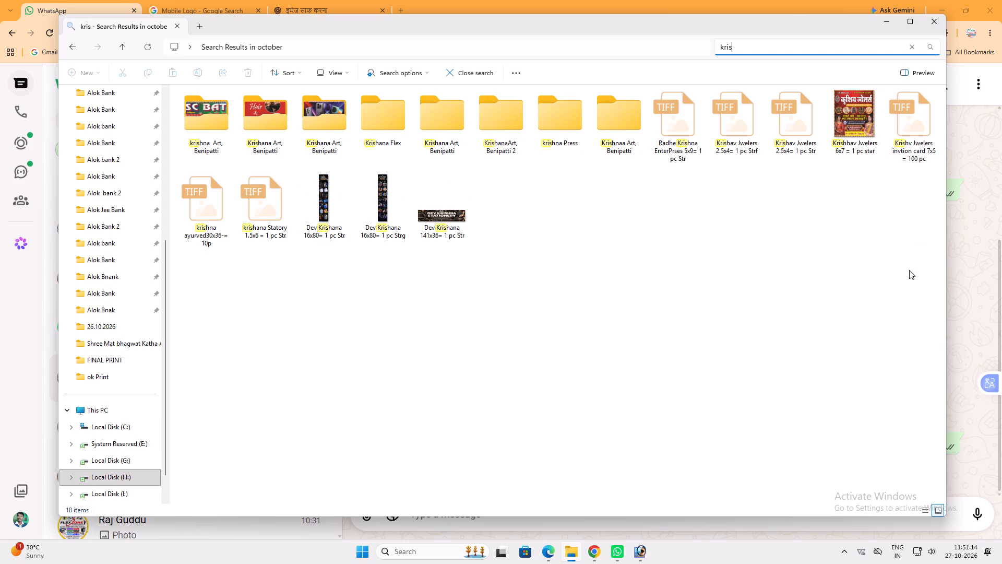
left_click_drag(802, 107, 647, 547)
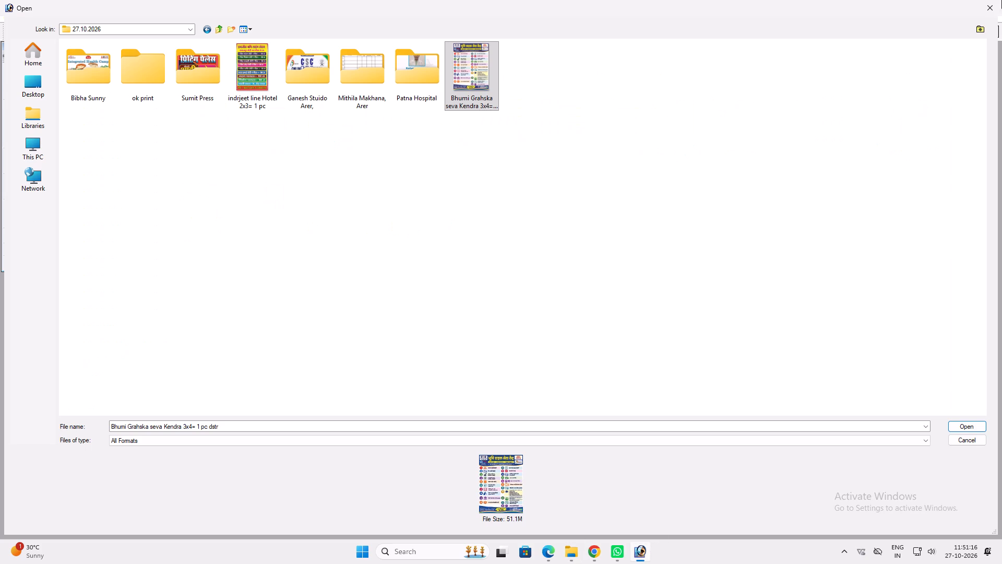
left_click(1001, 0)
left_click(571, 551)
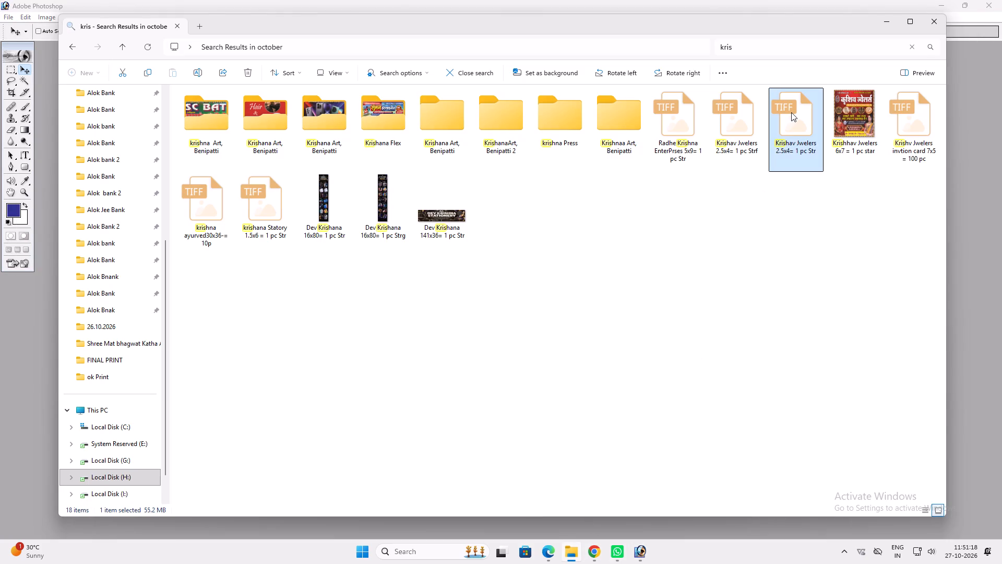
left_click_drag(791, 112, 722, 301)
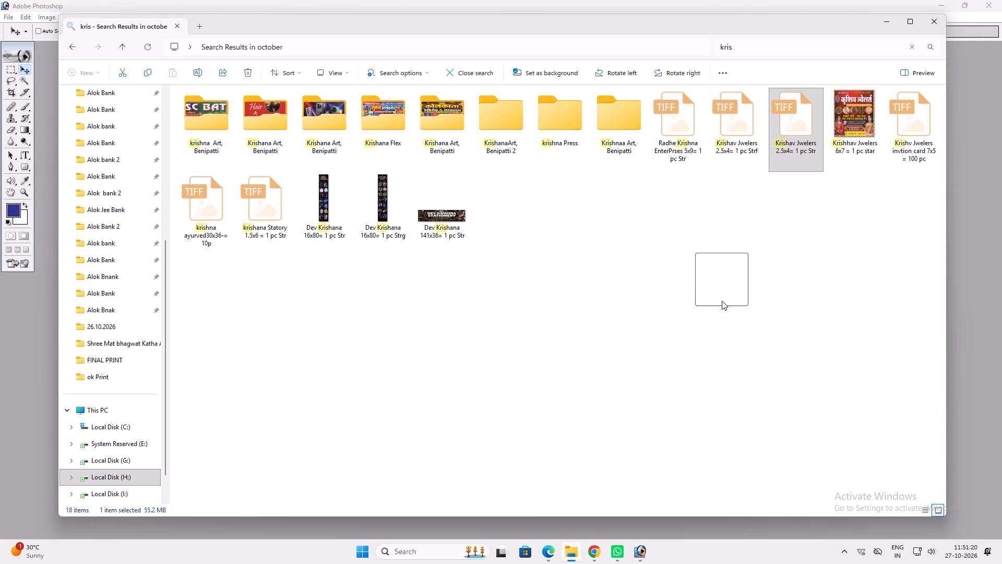
left_click_drag(722, 301, 639, 506)
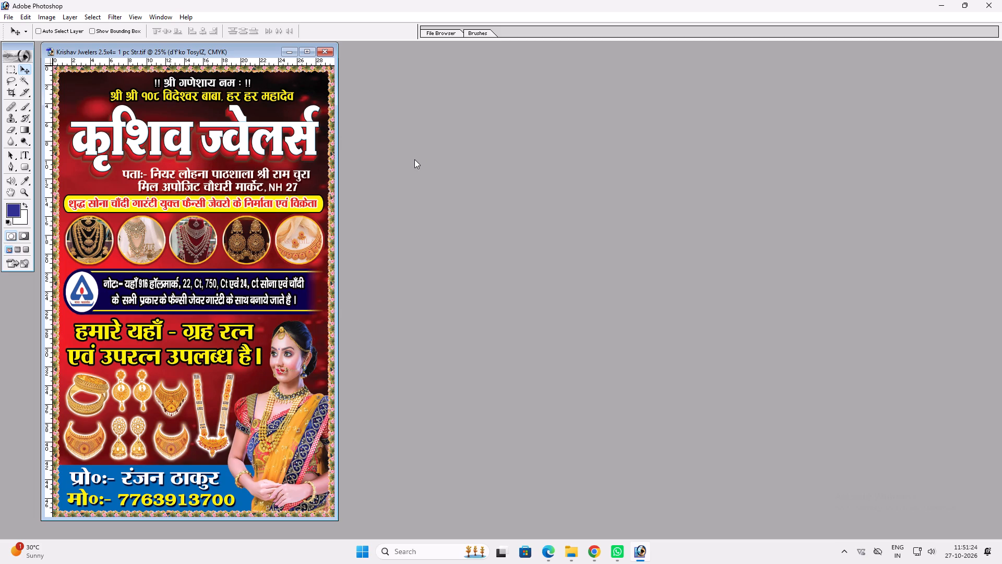
Create a new white CMYK document 3.2 inches wide and 2.2 inches high.
key("v")
key("ctrl+n")
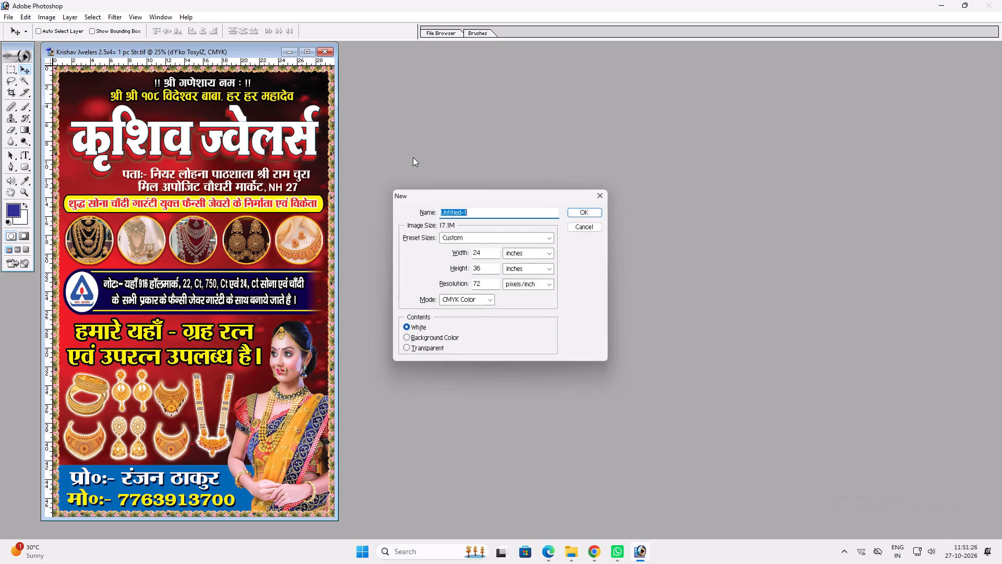
key("Tab")
key("Tab")
type("3.2")
key("Tab")
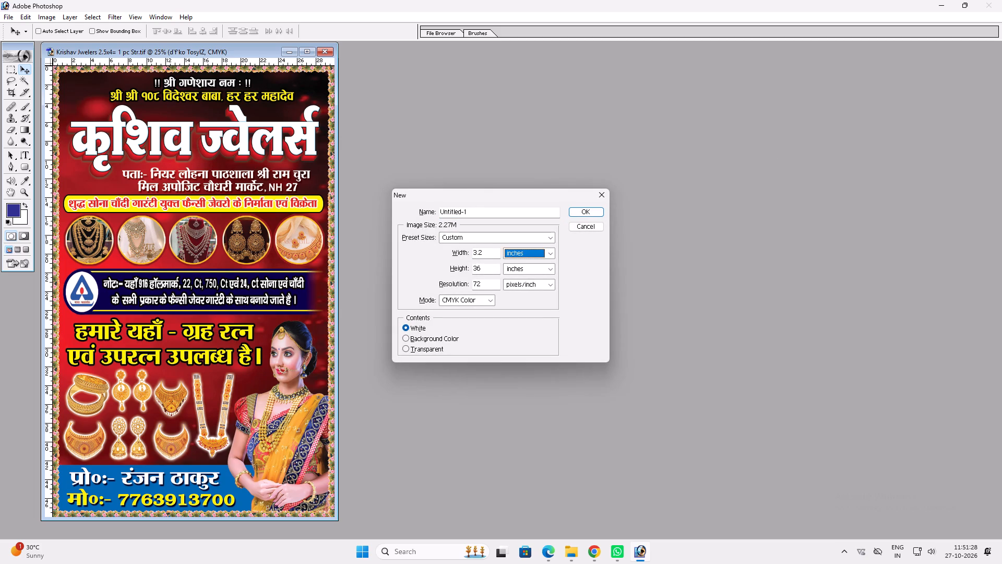
key("Tab")
type("2.2")
key("Tab")
key("Tab")
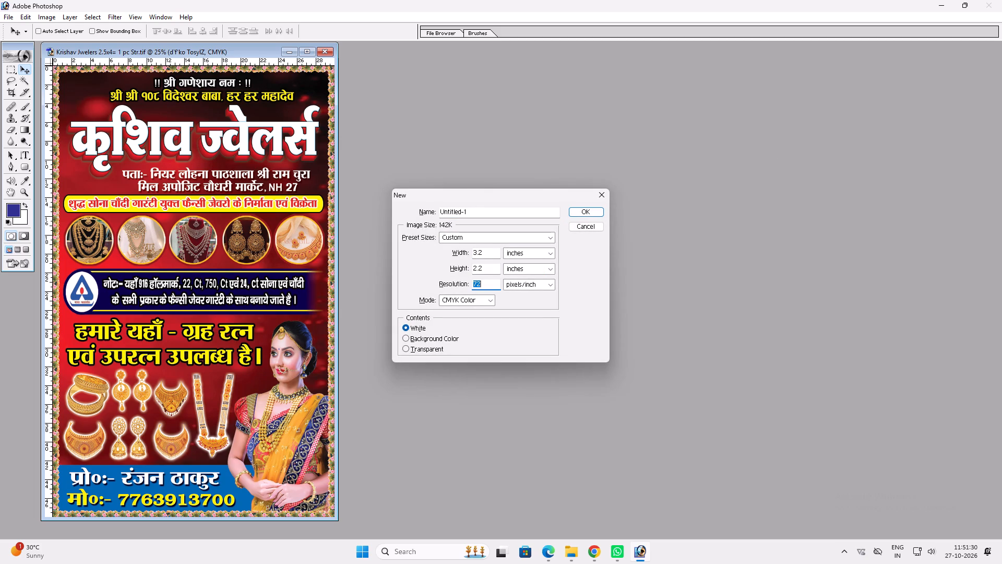
key("Return")
Resample the new document to a resolution of 300 pixels/inch.
key("alt+i")
key("alt+i")
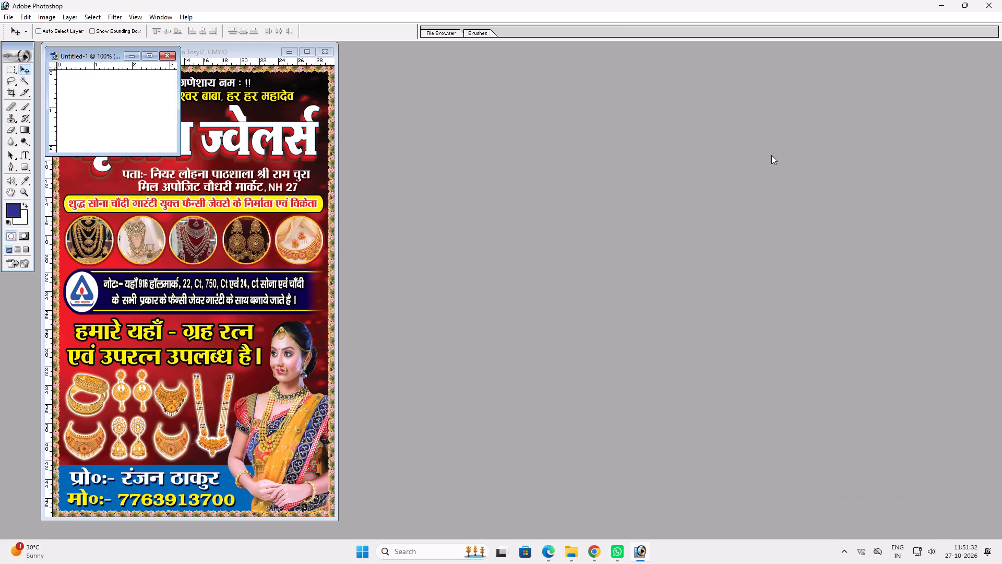
key("Tab")
key("Tab")
key("Tab")
key("Tab")
key("Tab")
key("Tab")
key("Tab")
key("Tab")
type("300")
key("Return")
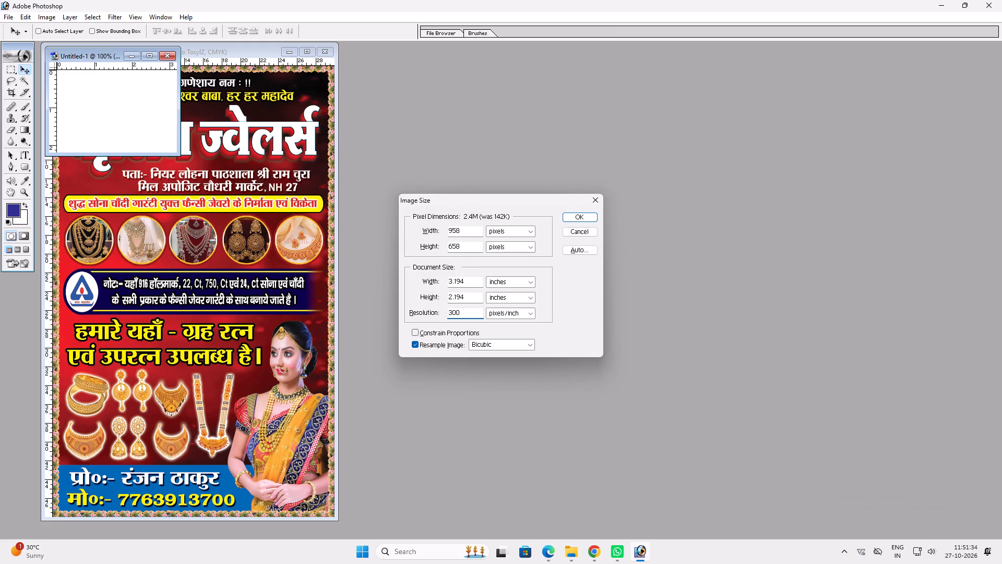
Copy the poster's dark red background layer into the new document so that it covers the whole canvas.
key("v")
key("v")
left_click_drag(403, 57, 855, 112)
key("v")
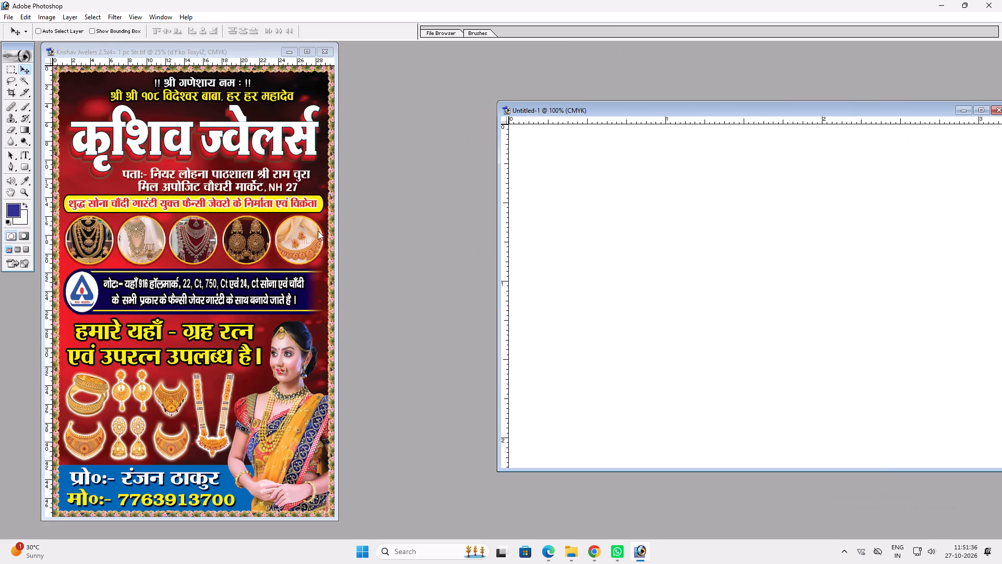
left_click(247, 198)
left_click(238, 142, "ctrl")
left_click(254, 160, "ctrl")
left_click_drag(252, 160, 649, 200)
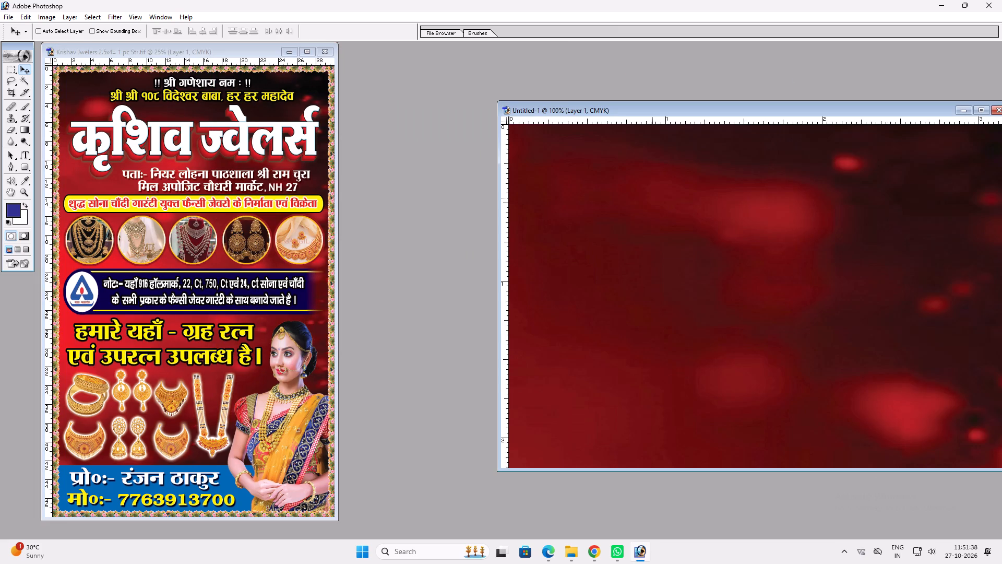
key("v")
double_click(615, 115)
key("v")
scroll(606, 214, "up", 1)
key("f")
key("f")
key("f")
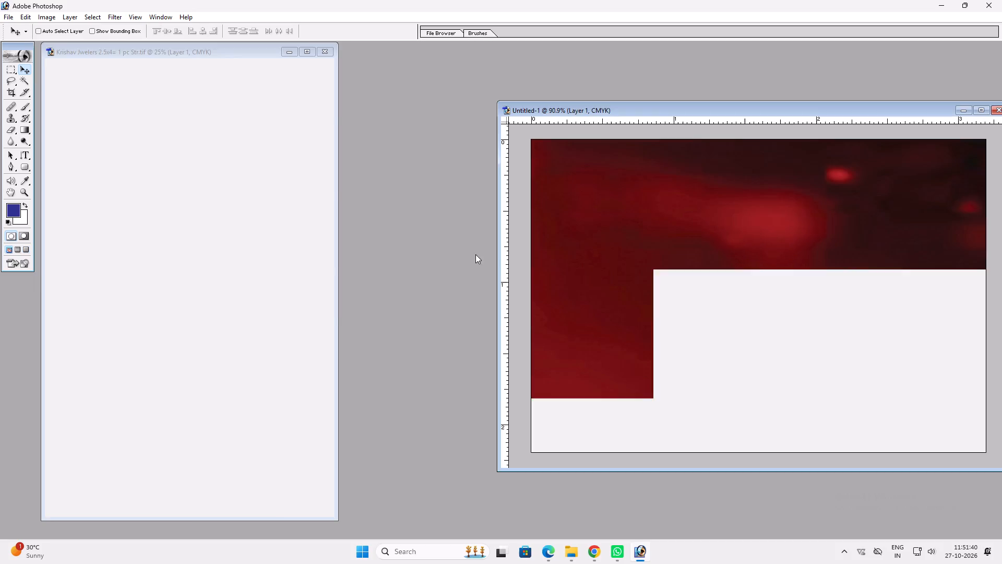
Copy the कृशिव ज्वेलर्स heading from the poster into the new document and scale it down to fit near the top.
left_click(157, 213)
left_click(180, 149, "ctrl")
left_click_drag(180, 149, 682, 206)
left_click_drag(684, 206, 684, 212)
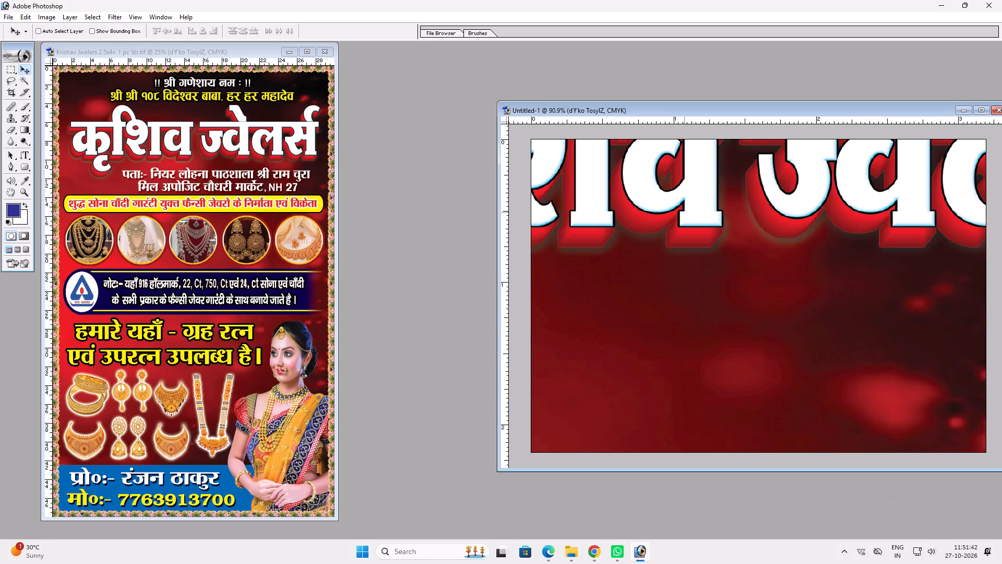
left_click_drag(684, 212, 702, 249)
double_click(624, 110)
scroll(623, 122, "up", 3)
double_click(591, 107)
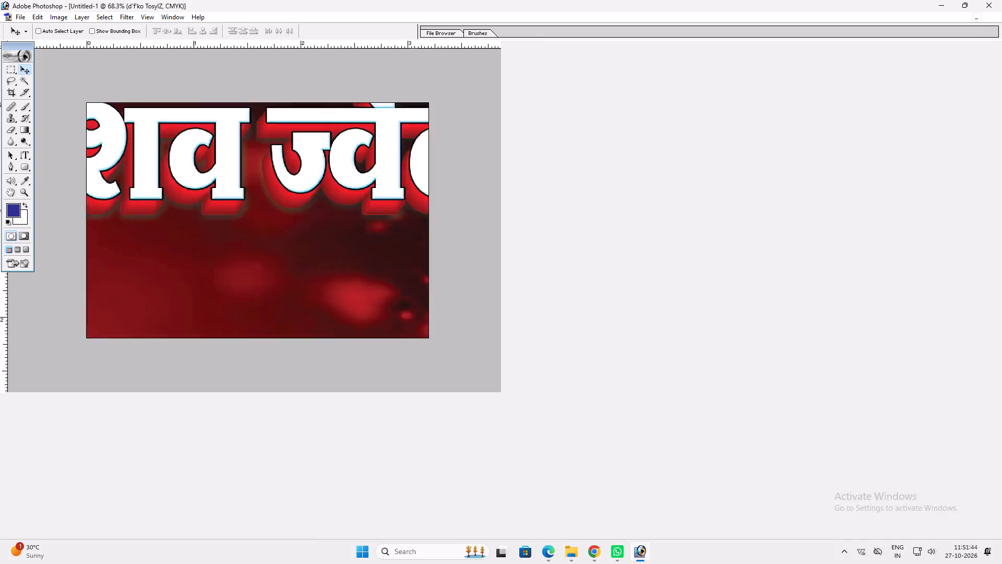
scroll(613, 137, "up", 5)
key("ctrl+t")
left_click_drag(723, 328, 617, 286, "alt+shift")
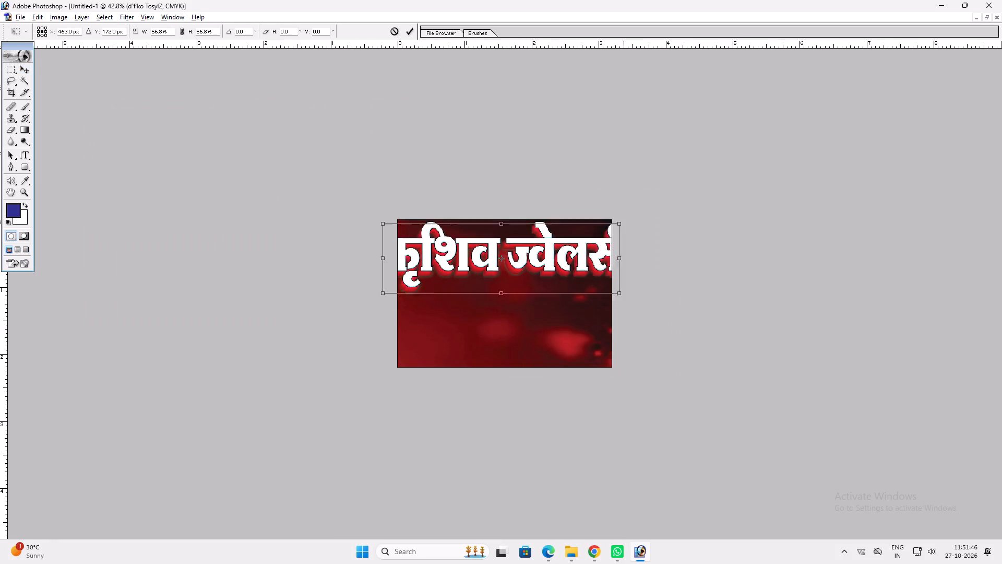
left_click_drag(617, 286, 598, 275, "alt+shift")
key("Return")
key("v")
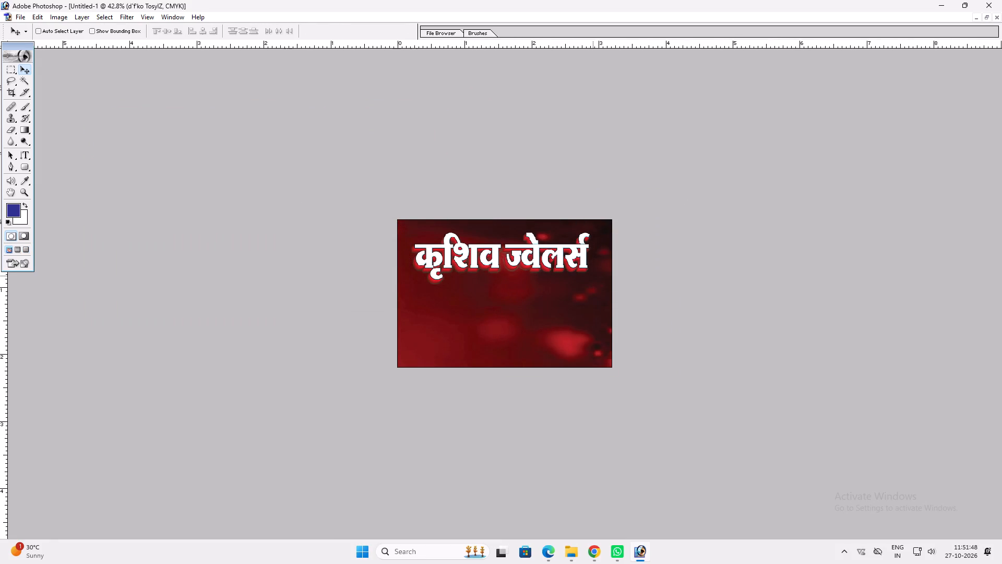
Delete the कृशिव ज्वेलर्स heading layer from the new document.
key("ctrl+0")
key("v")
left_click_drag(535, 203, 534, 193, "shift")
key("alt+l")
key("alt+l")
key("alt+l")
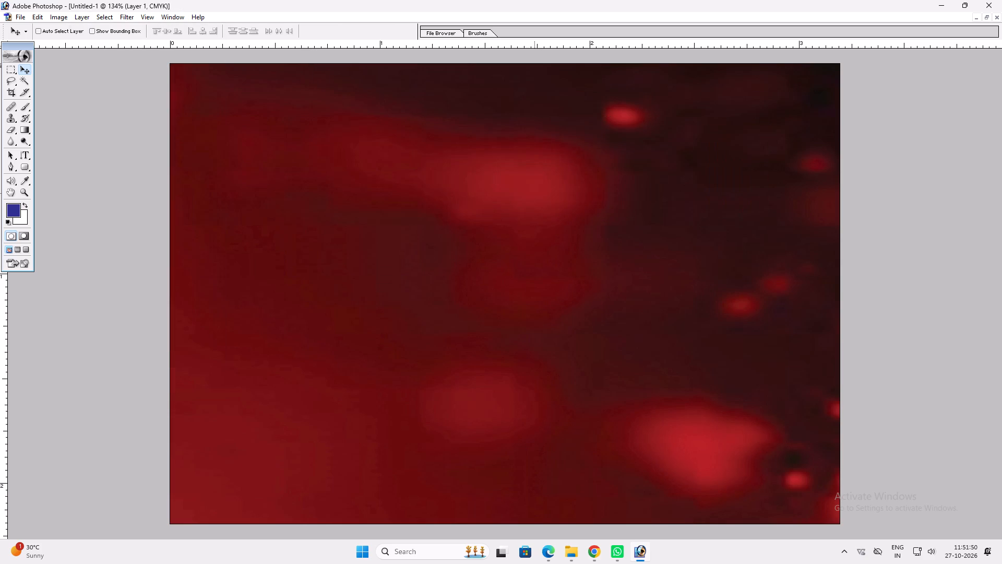
Copy the poster's white two-line address text into the new document and scale it down to fit inside the canvas.
type("fff")
left_click(242, 208)
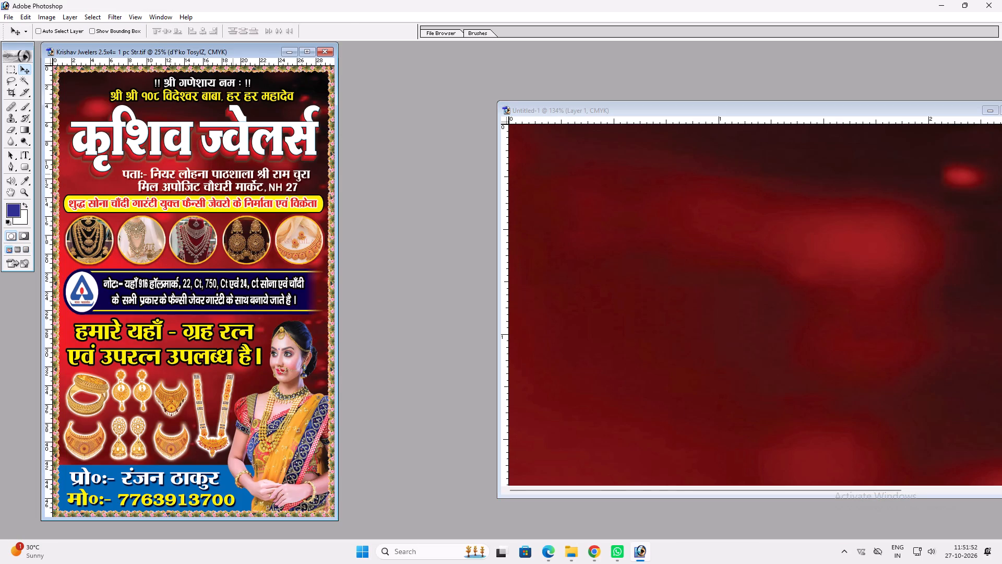
left_click(233, 173, "ctrl")
left_click_drag(233, 173, 699, 198)
key("v")
double_click(659, 110)
scroll(672, 218, "up", 3)
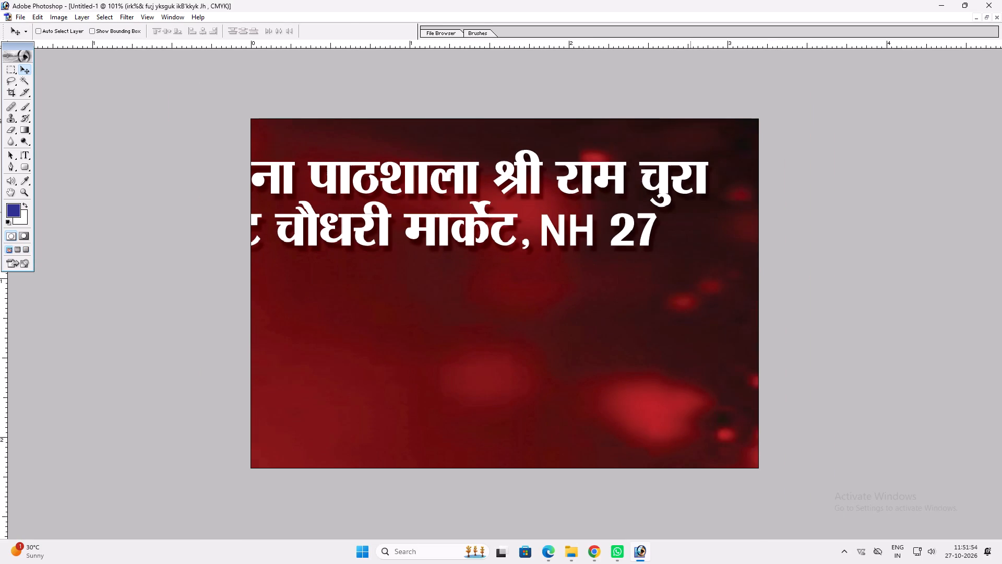
key("ctrl+t")
left_click_drag(708, 244, 534, 204, "alt+shift")
key("shift+Return")
key("v")
left_click_drag(445, 196, 701, 217)
key("ctrl+t")
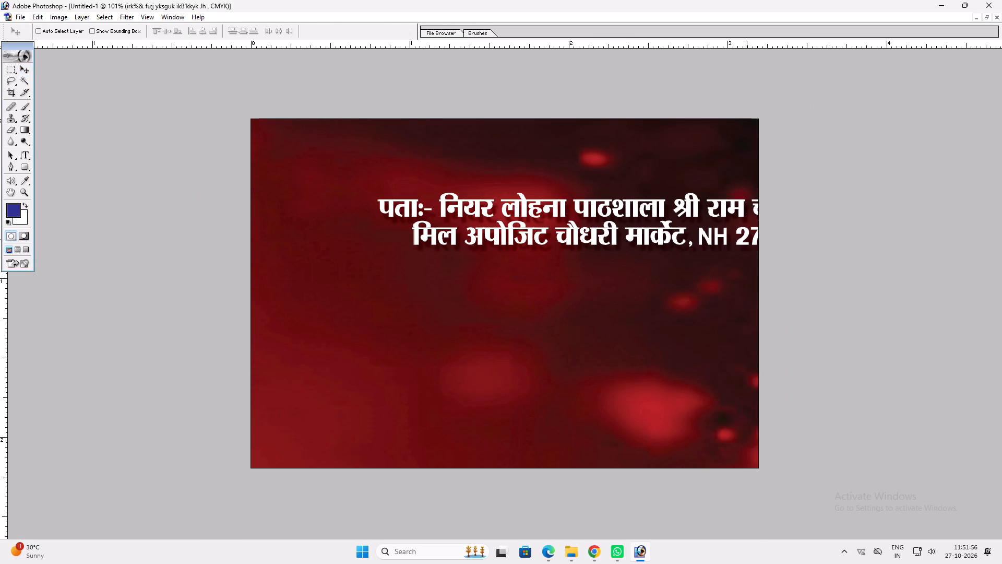
left_click_drag(791, 242, 706, 236, "shift")
key("shift+Return")
key("v")
Copy a full-width strip along the bottom of the Background layer onto a new layer.
key("m")
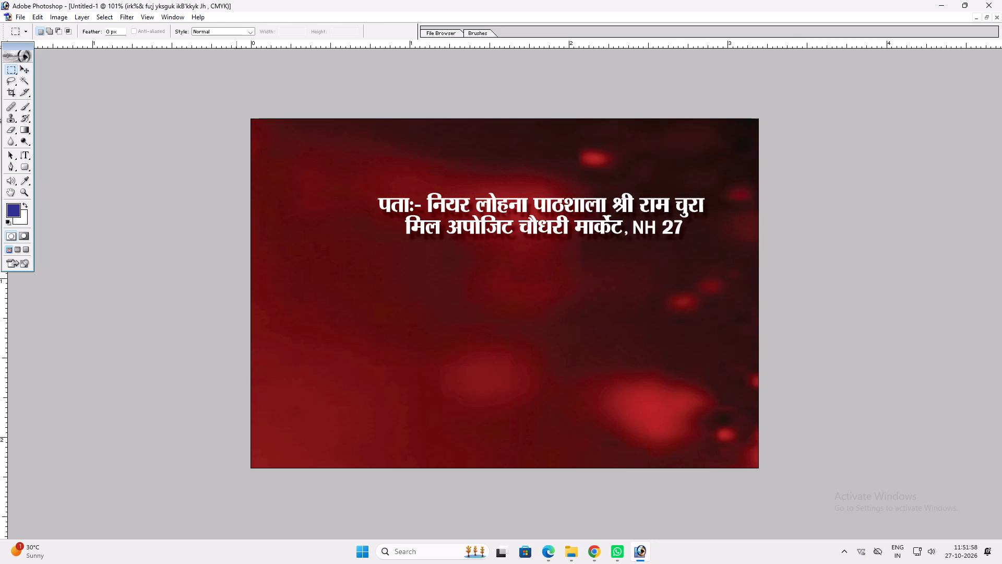
left_click_drag(233, 431, 1001, 538)
key("v")
right_click(617, 381)
left_click(658, 397)
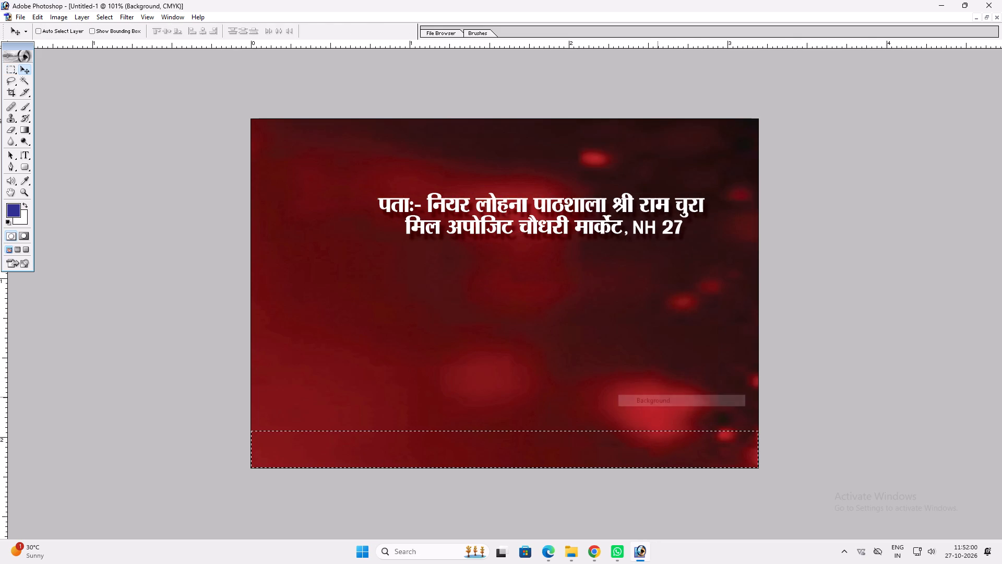
key("ctrl+c")
key("ctrl+v")
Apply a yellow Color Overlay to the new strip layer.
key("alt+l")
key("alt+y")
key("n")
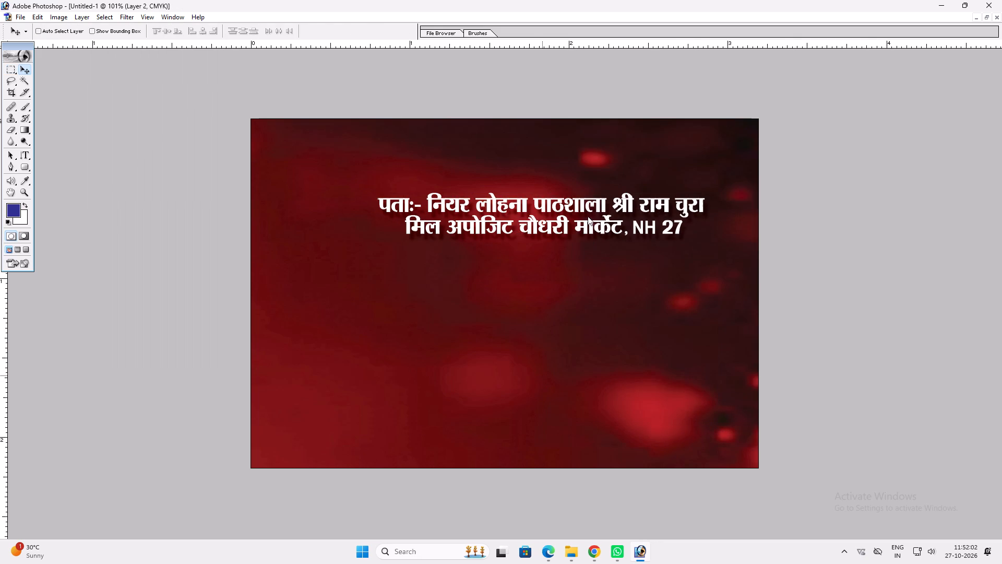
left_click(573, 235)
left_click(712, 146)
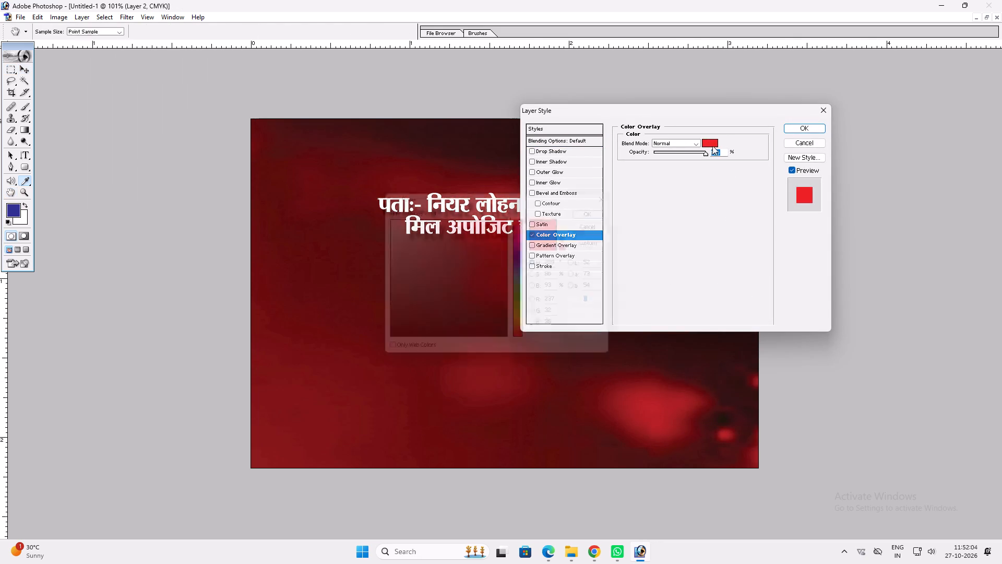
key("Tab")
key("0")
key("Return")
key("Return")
Stretch the bottom strip slightly upward with Free Transform.
key("ctrl+t")
left_click_drag(560, 425, 565, 422, "shift")
key("shift+Return")
Give the strip a navy Color Overlay of C 100, M 100, Y 0, K 60, and bring its layer forward above the red background.
key("alt+l")
key("alt+y")
key("n")
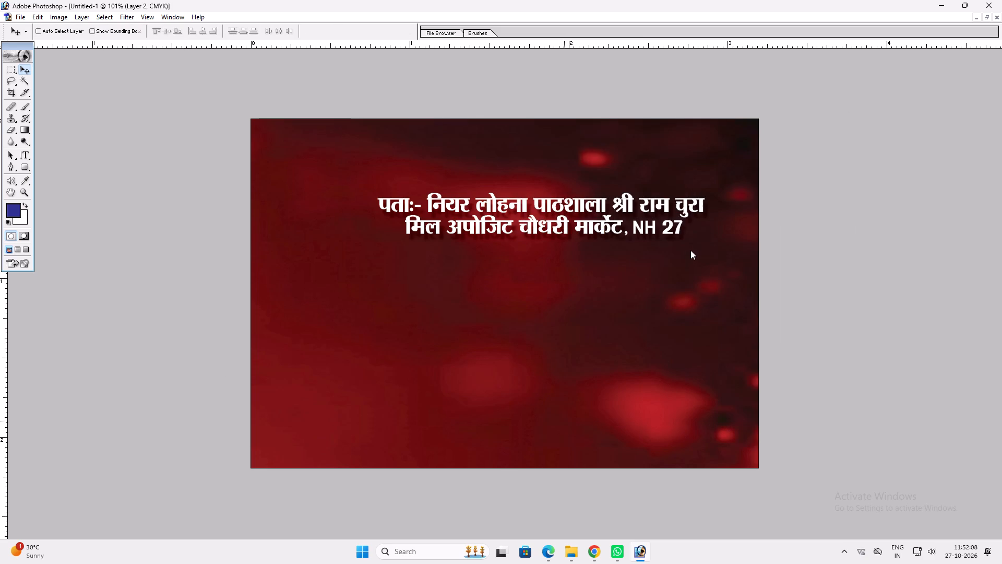
left_click(580, 229)
left_click(580, 234)
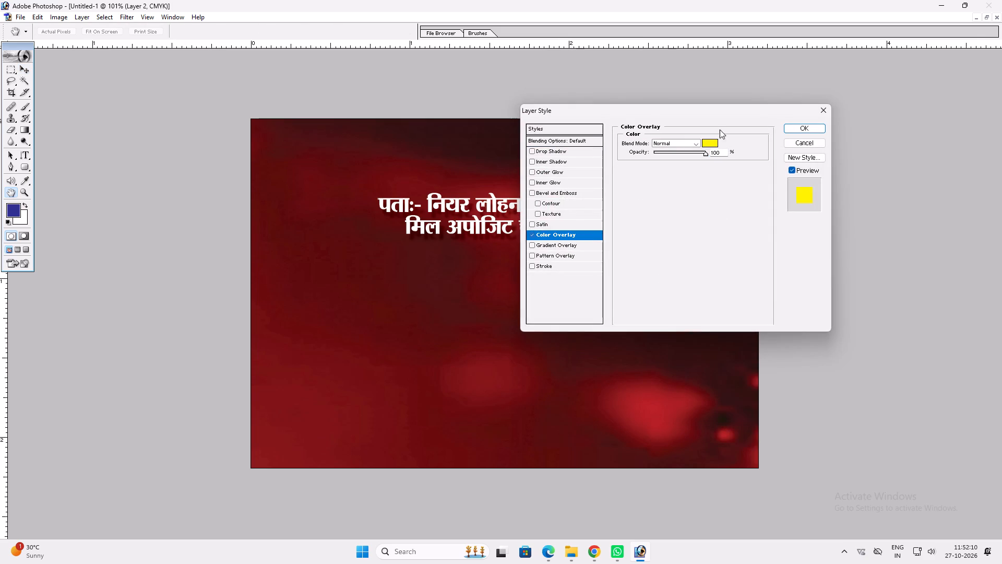
left_click(707, 144)
key("1")
type("00")
key("Tab")
type("100")
key("Tab")
key("0")
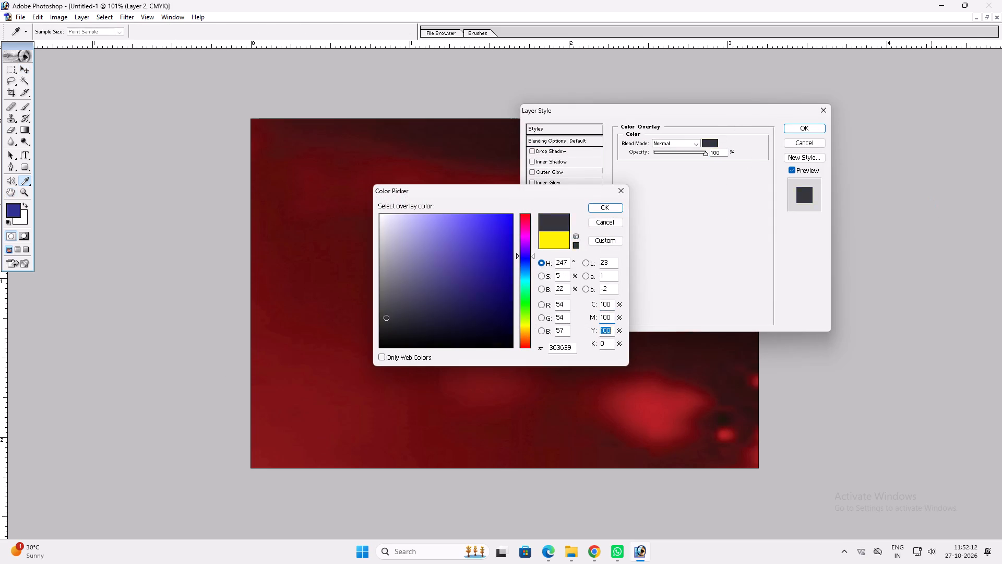
key("Tab")
key("6")
key("0")
key("Return")
key("Return")
key("ctrl+bracketright")
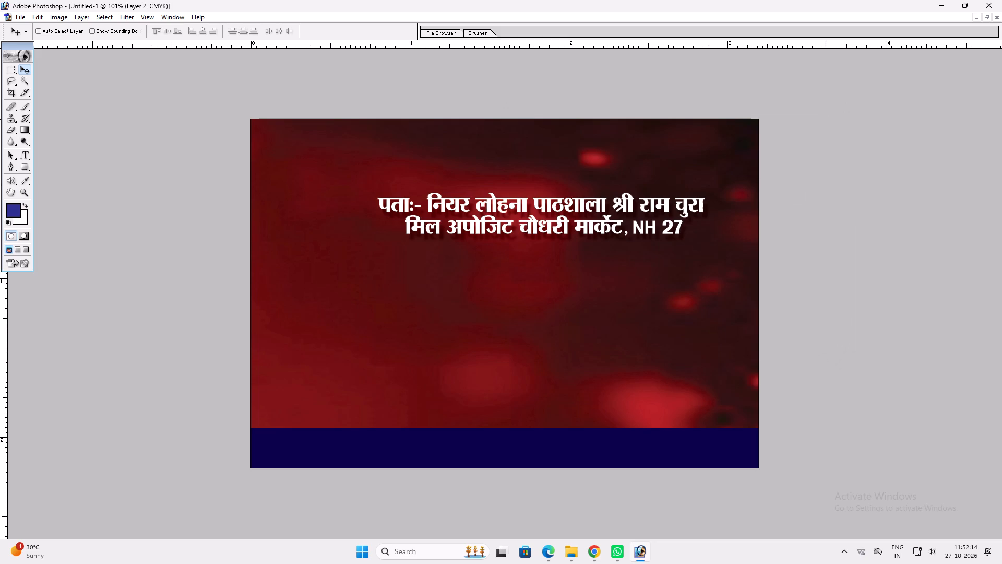
Move the address text down to the navy strip and join its two lines into one.
left_click(677, 228, "ctrl")
left_click_drag(677, 227, 628, 441)
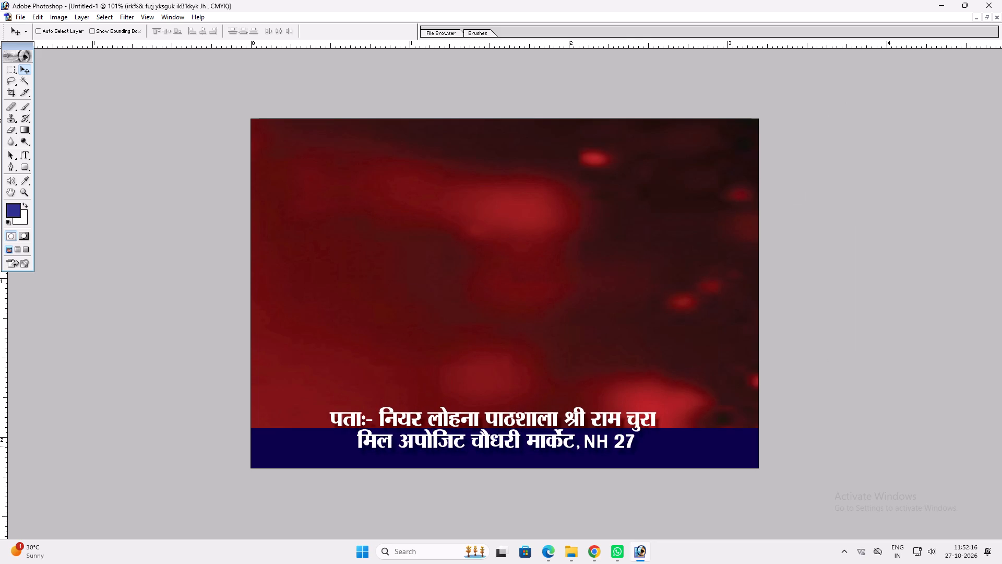
key("t")
left_click(621, 445)
key("Home")
key("BackSpace")
key("Return")
key("v")
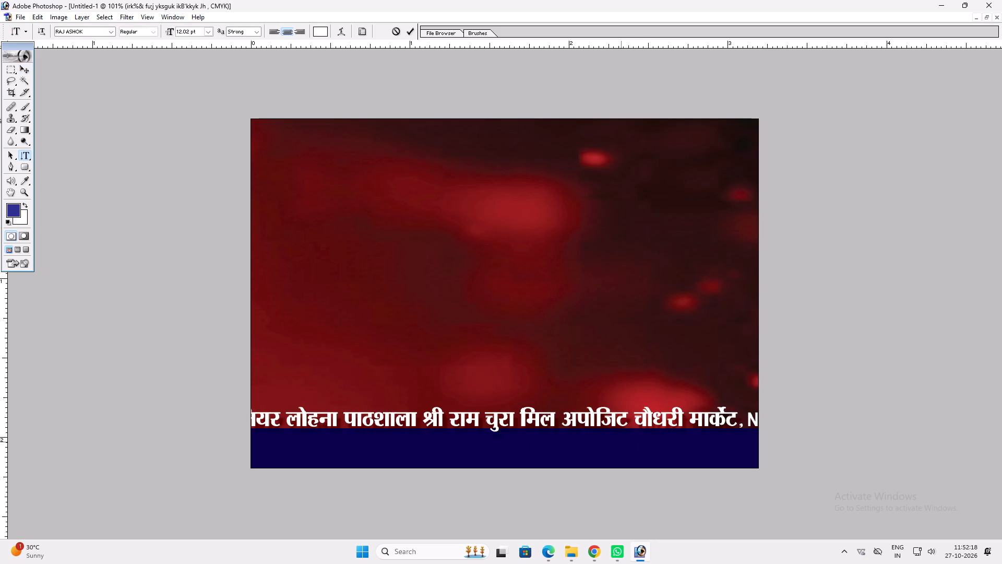
Scale the single-line address down to fit the canvas width and place it on the navy strip.
key("ctrl+t")
left_click_drag(800, 427, 719, 422, "alt+shift")
key("shift+Return")
key("v")
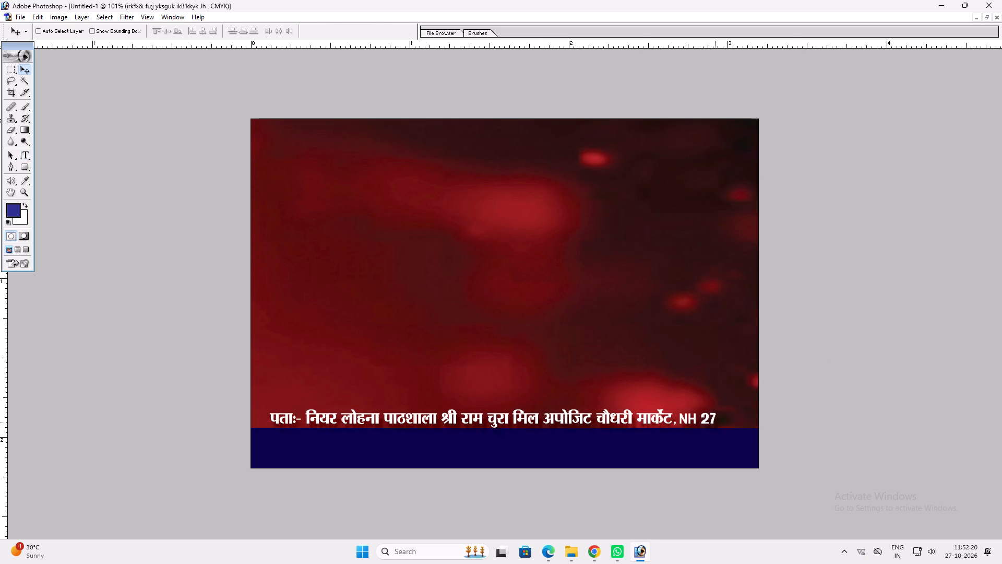
left_click_drag(715, 422, 719, 447)
Place the address line midway down the navy strip and enlarge it slightly to nearly the canvas width.
key("alt+l")
key("alt+y")
key("alt+d")
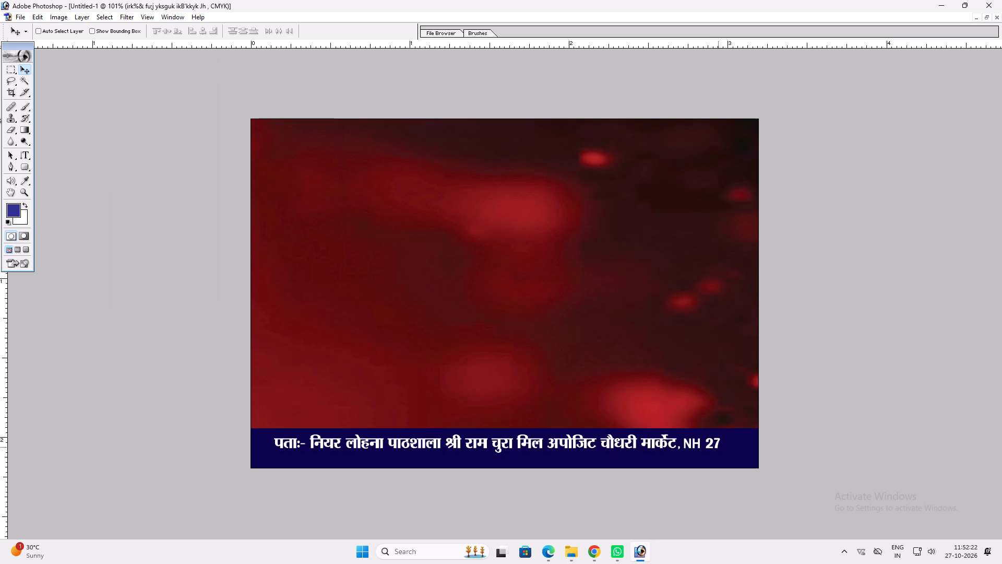
key("v")
left_click_drag(714, 442, 713, 449)
key("ctrl+t")
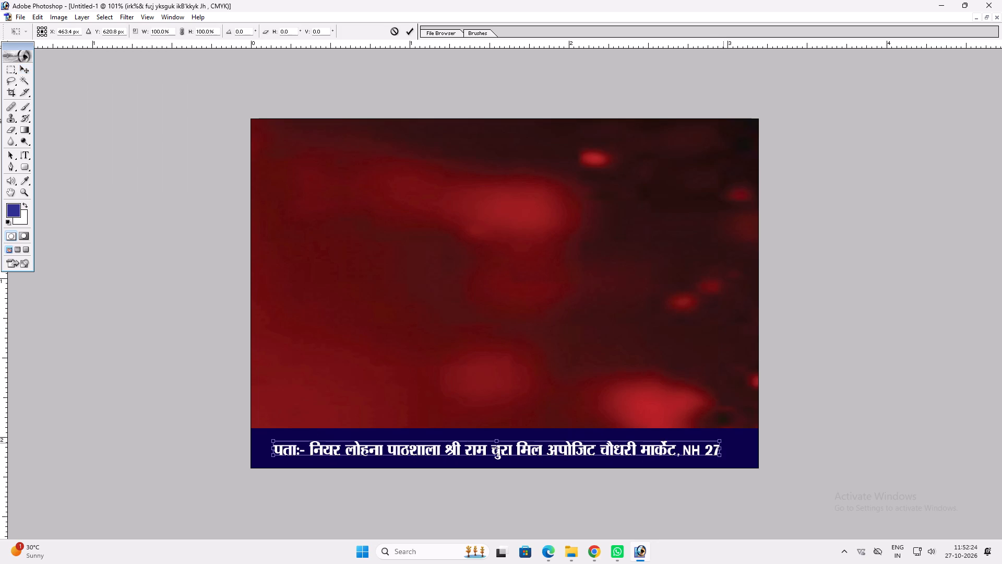
left_click_drag(723, 443, 746, 439, "shift")
key("Return")
key("v")
left_click(714, 447)
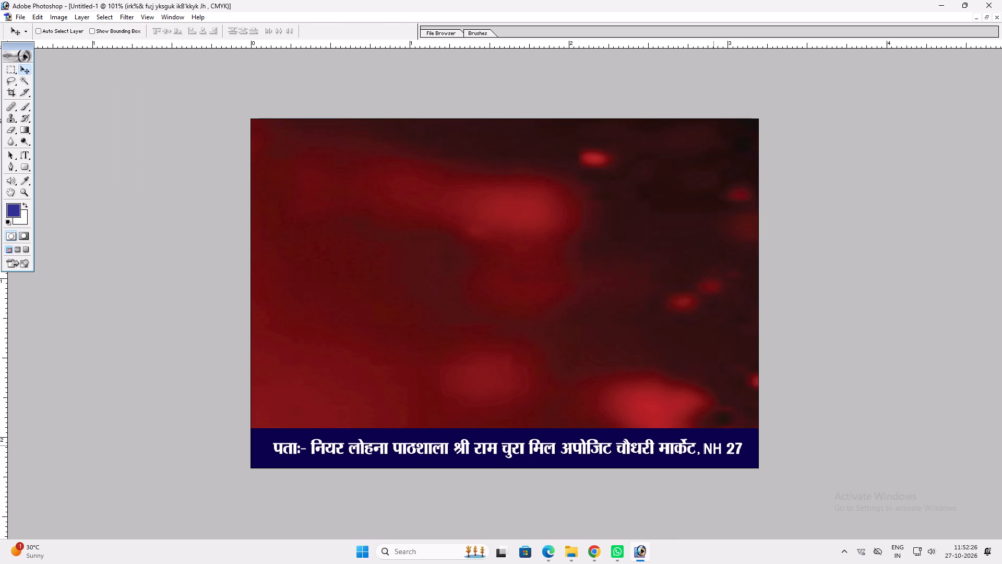
Reduce the navy strip's height to 90.8% from its top edge with Free Transform.
left_click(687, 431, "ctrl")
key("ctrl+t")
left_click(678, 430, "shift")
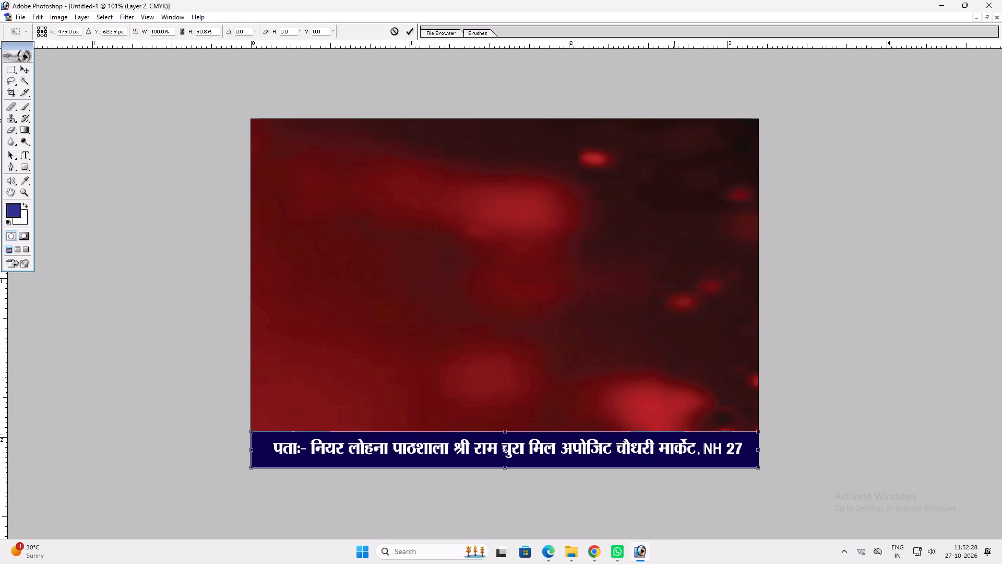
key("Return")
key("v")
Nudge the address line down slightly and centre it horizontally on the canvas.
left_click(662, 447, "ctrl")
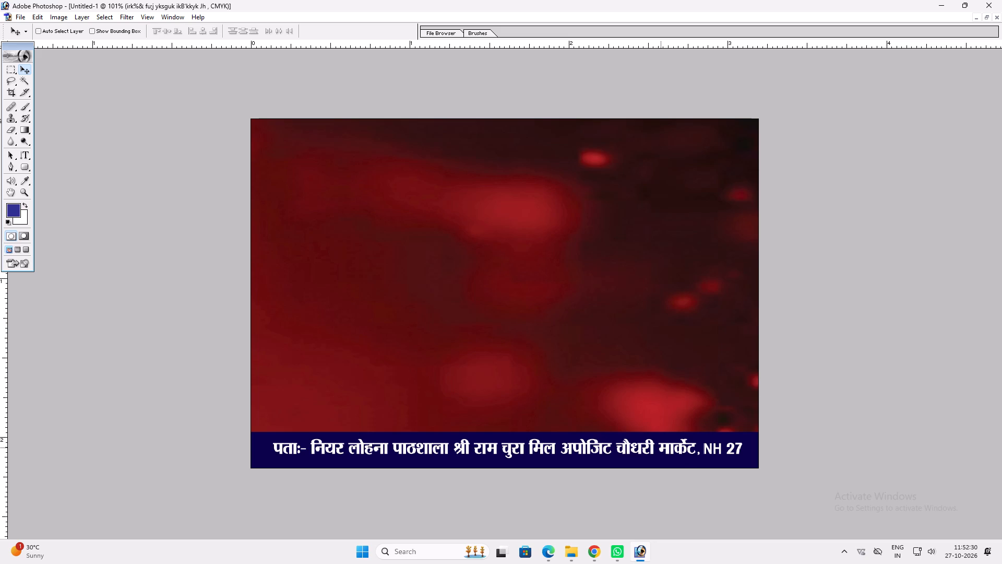
key("Down")
key("Down")
key("ctrl+a")
key("alt+l")
key("alt+i")
key("alt+h")
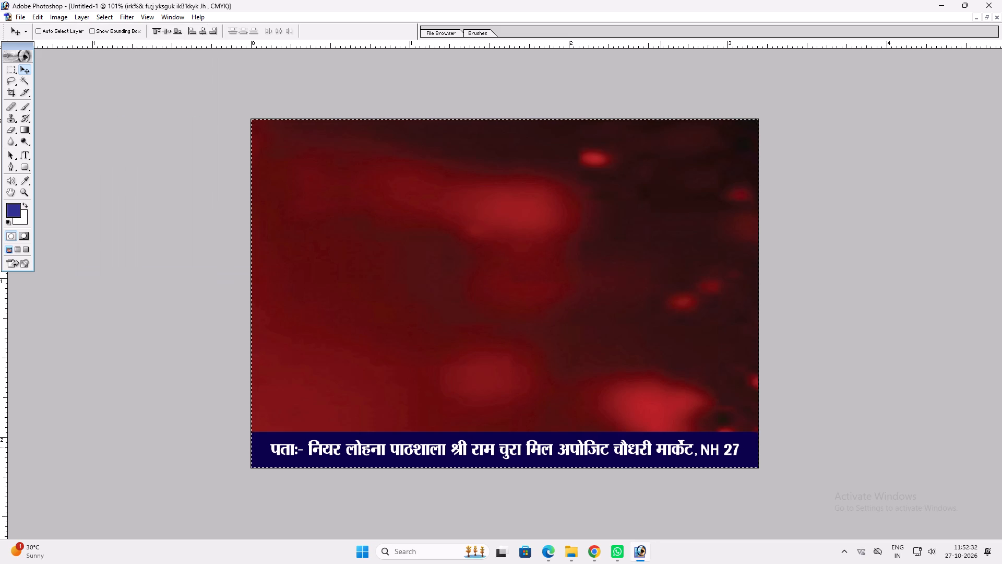
key("ctrl+d")
Copy the yellow tagline band with its red text from the 2.5x4 poster into the card.
type("ff")
key("f")
left_click(198, 216)
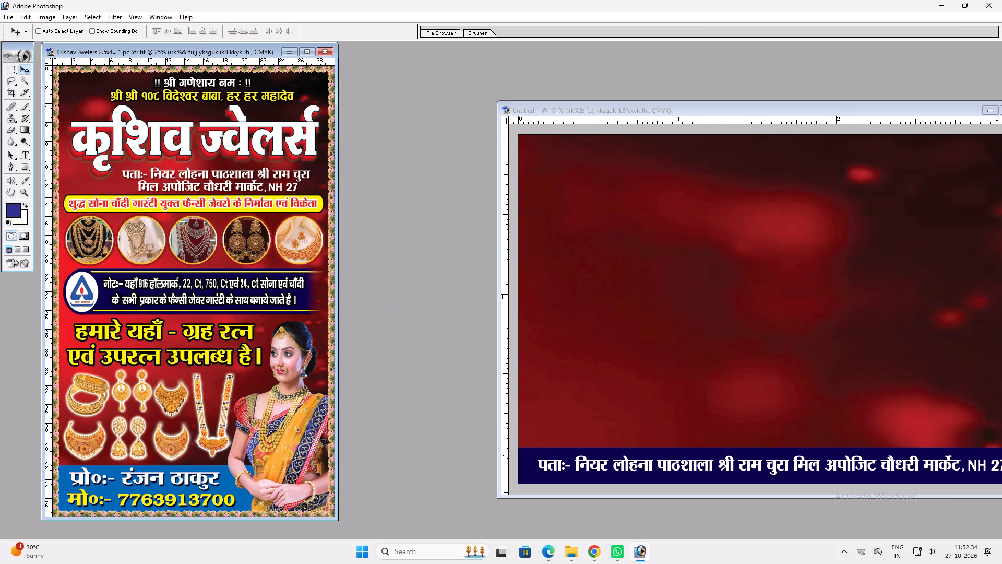
left_click(214, 209, "ctrl")
left_click_drag(206, 203, 234, 209)
key("ctrl+z")
left_click_drag(220, 199, 589, 224)
key("v")
double_click(591, 110)
key("v")
left_click(507, 243, "ctrl")
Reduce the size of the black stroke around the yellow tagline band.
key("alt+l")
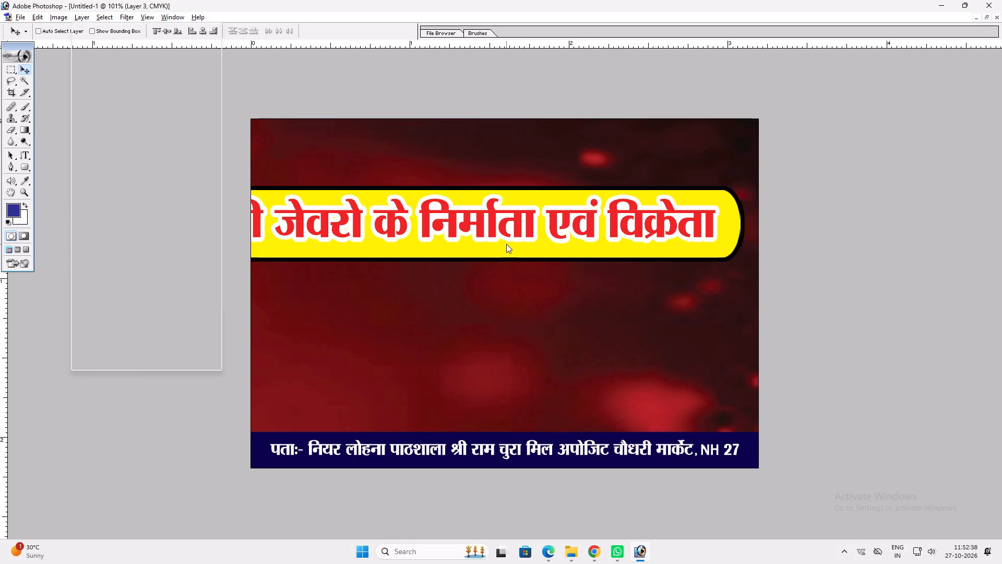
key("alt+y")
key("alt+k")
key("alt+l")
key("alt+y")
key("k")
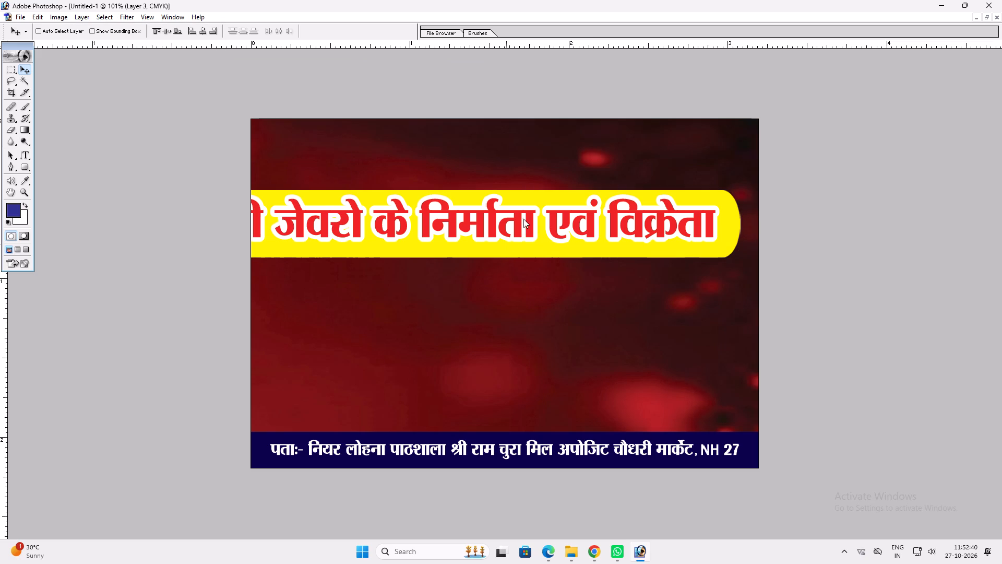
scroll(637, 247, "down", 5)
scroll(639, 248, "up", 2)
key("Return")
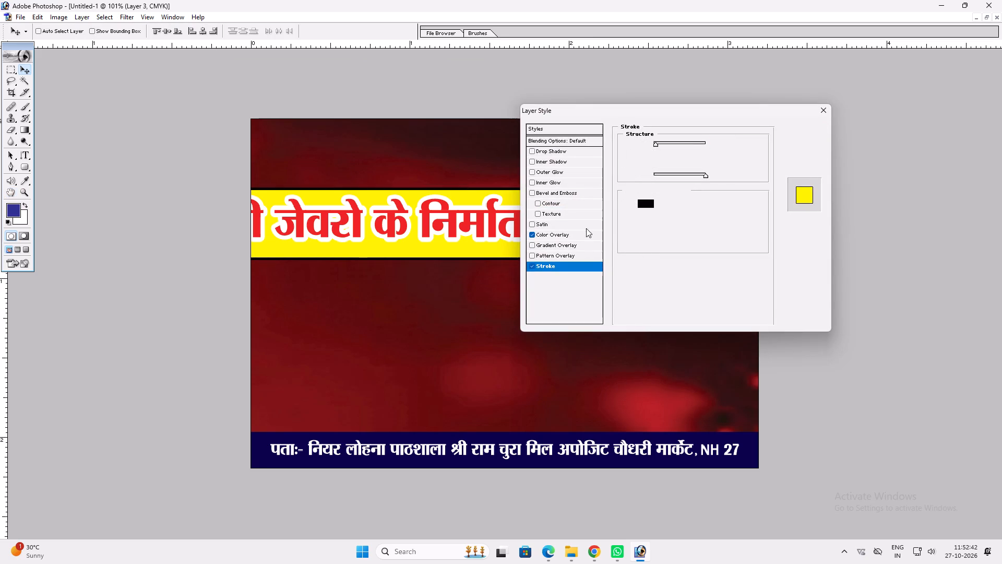
Scale the tagline band down until it fits within the canvas width and move it to the middle of the card.
key("ctrl+t")
left_click_drag(737, 255, 399, 229, "alt+shift")
key("Return")
key("v")
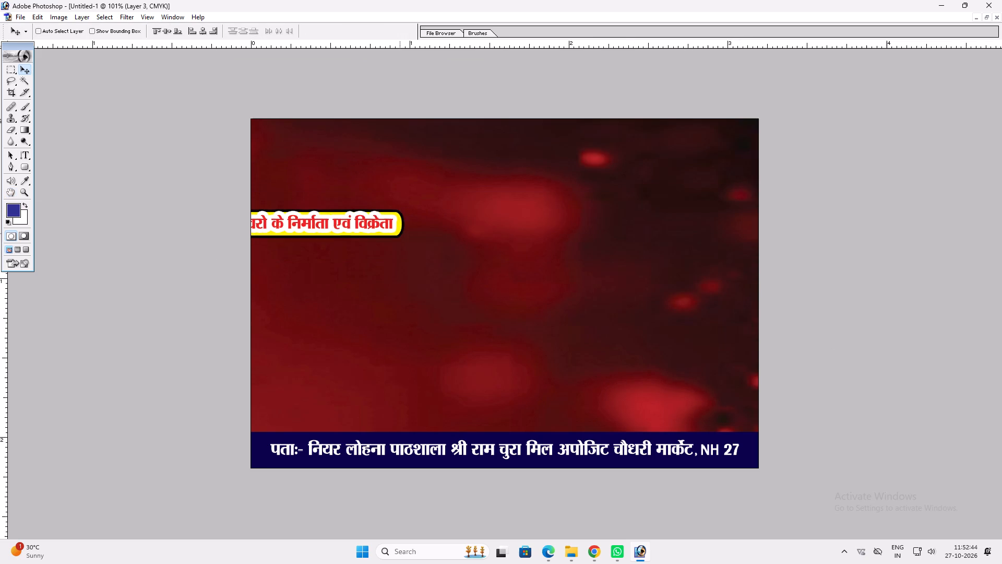
left_click_drag(366, 233, 627, 414)
left_click_drag(622, 406, 622, 389)
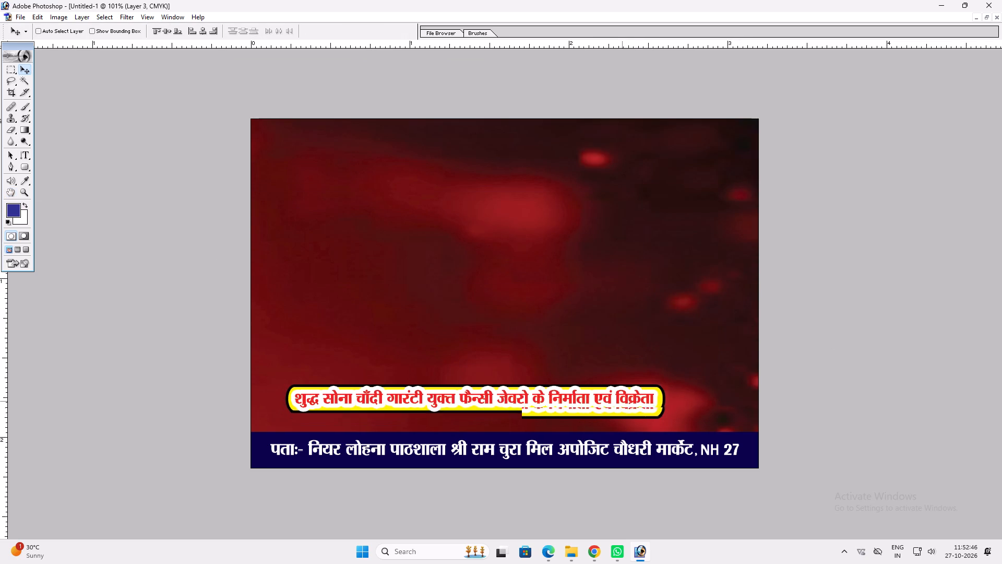
left_click_drag(622, 389, 639, 295)
Thin the black stroke around the scaled-down yellow tagline band.
key("alt+semicolon")
key("alt+y")
key("l")
key("alt+l")
key("alt+y")
key("k")
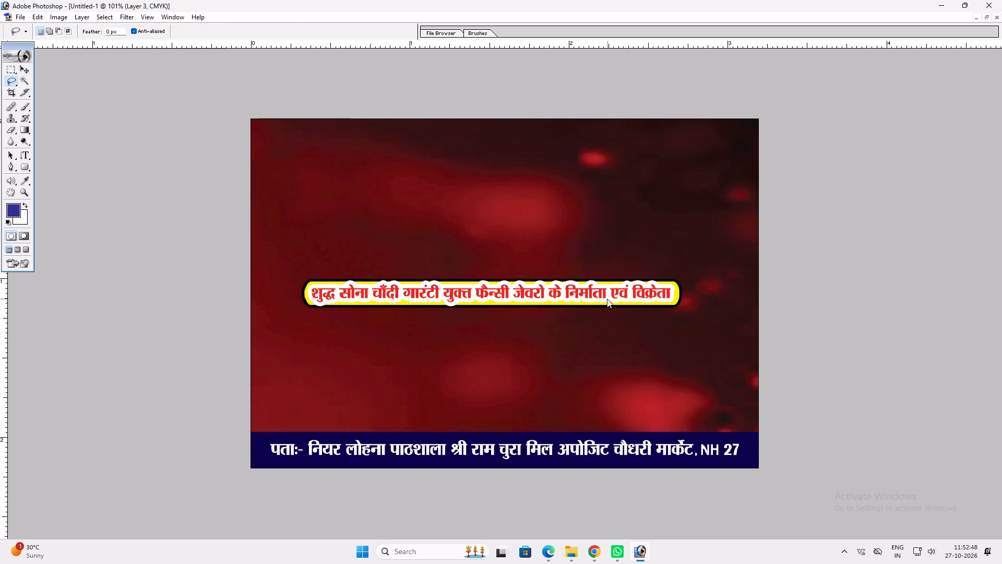
scroll(671, 242, "down", 3)
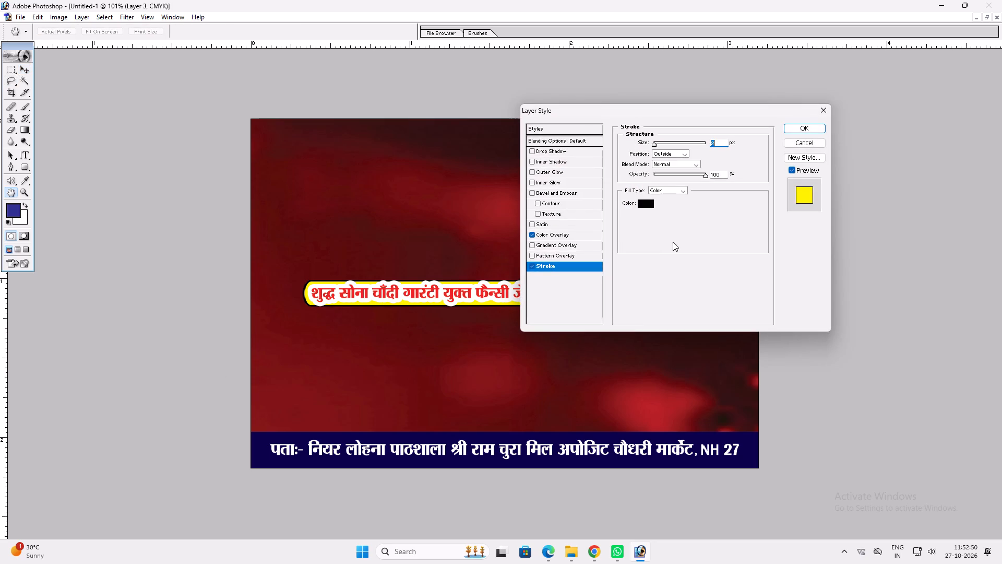
key("Return")
Thin the white stroke around the red tagline text.
key("v")
left_click(567, 291, "ctrl")
key("alt+l")
type("ky")
scroll(718, 269, "down", 4)
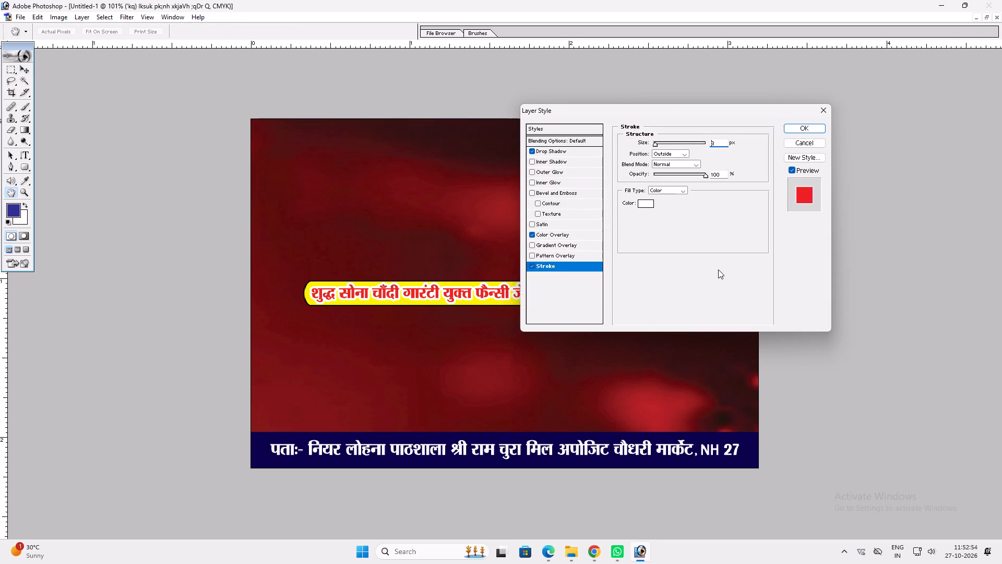
scroll(718, 269, "down", 1)
scroll(718, 269, "up", 1)
key("Return")
Move the tagline band and its text slightly lower on the card.
key("ctrl+0")
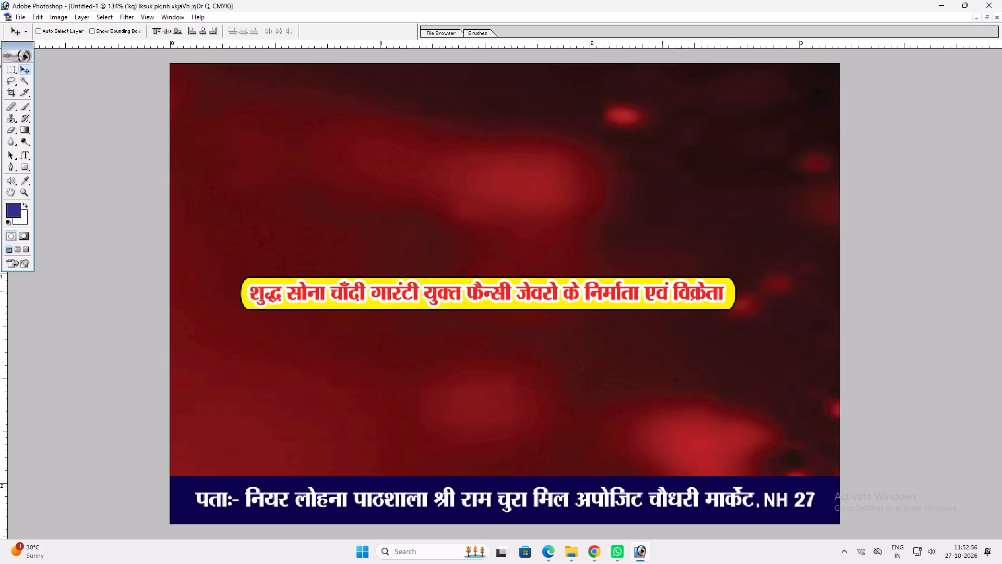
right_click(647, 295, "ctrl+shift")
left_click(660, 300, "ctrl+shift")
key("ctrl+t")
left_click(649, 280, "shift")
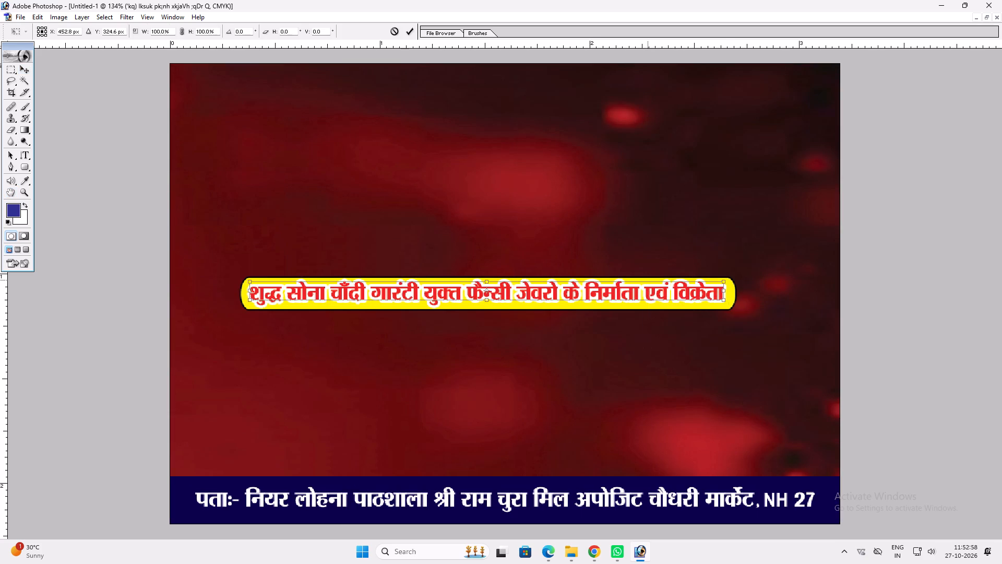
key("shift+Return")
type("vv")
left_click(619, 300, "ctrl+shift")
left_click_drag(618, 301, 615, 310)
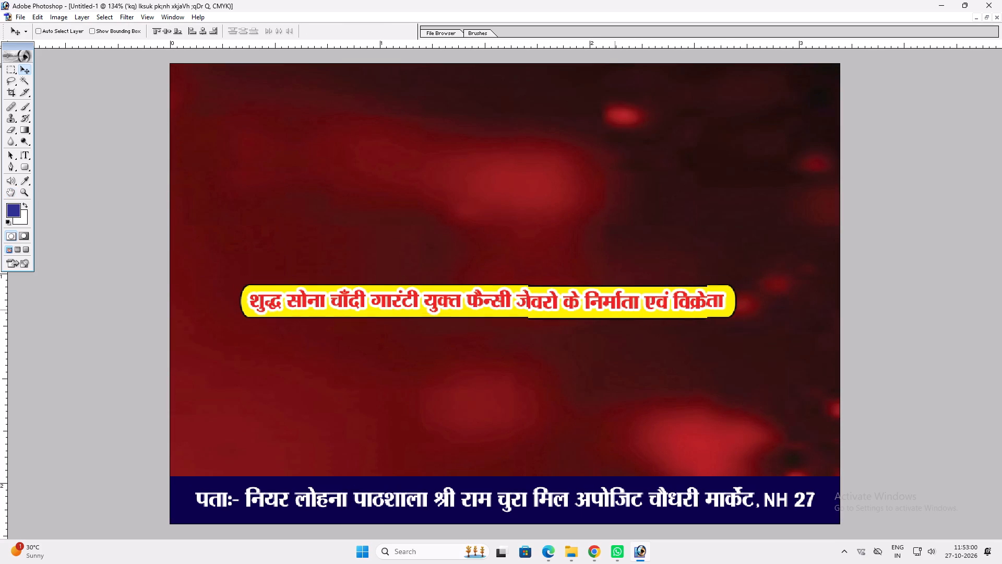
left_click_drag(615, 310, 615, 320)
Copy the row of five circular jewellery photos from the 2.5x4 poster into the card.
type("ff")
key("f")
left_click(270, 267)
key("v")
left_click(253, 247, "ctrl")
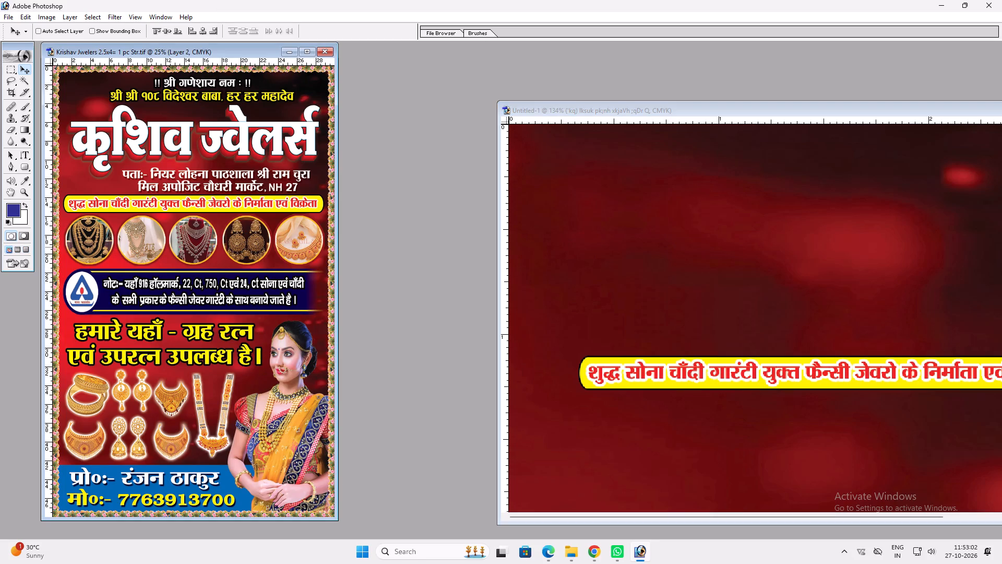
left_click_drag(244, 239, 277, 252)
key("ctrl+z")
left_click_drag(245, 242, 762, 275)
key("v")
left_click(684, 101)
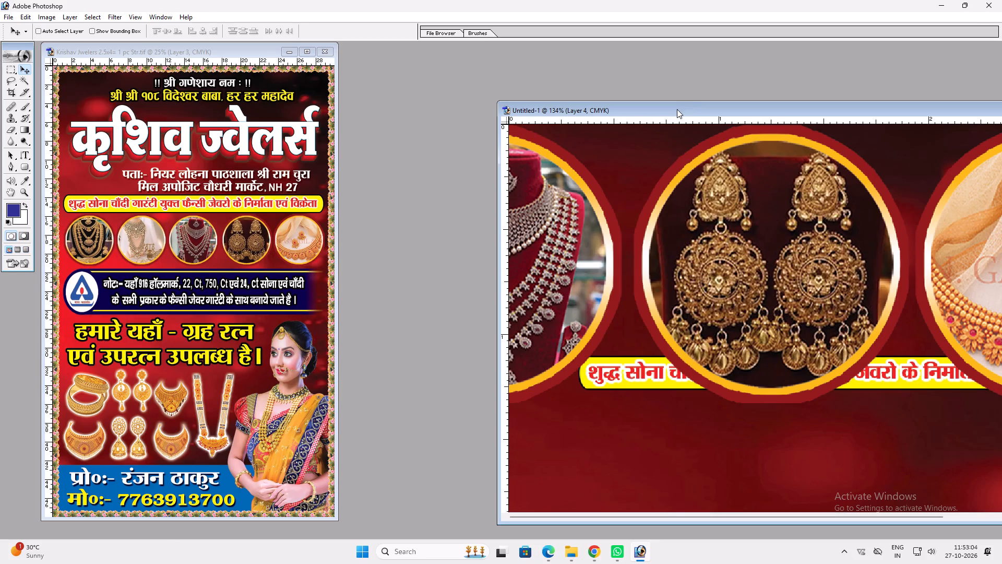
double_click(677, 109)
Merge the linked jewellery circles and scale the row down to fit the canvas width, placing it above the tagline band.
scroll(665, 150, "up", 3)
key("ctrl+e")
key("ctrl+t")
left_click_drag(764, 120, 759, 121, "alt+shift")
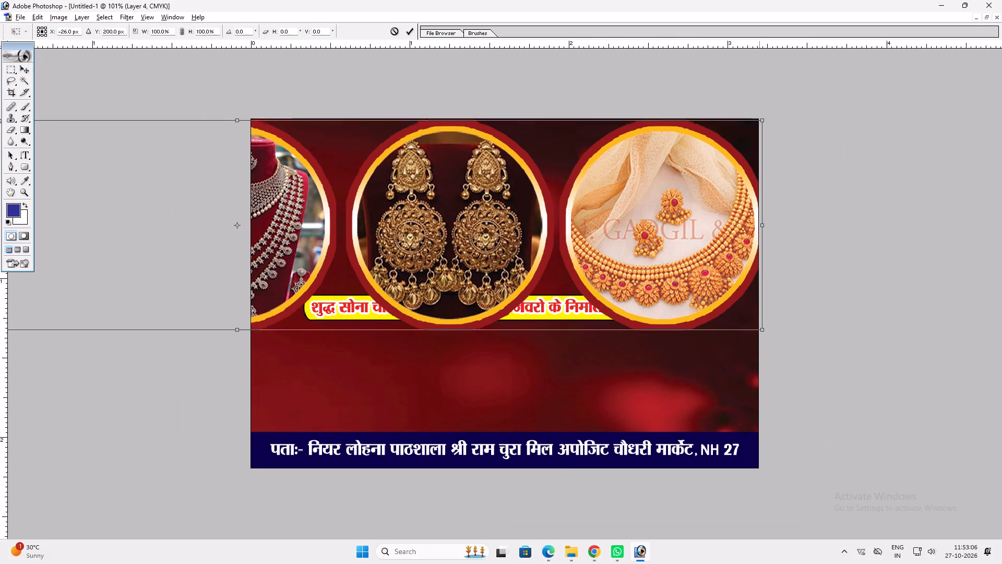
left_click_drag(759, 121, 480, 228, "alt+shift")
key("Return")
key("v")
left_click_drag(430, 227, 703, 245)
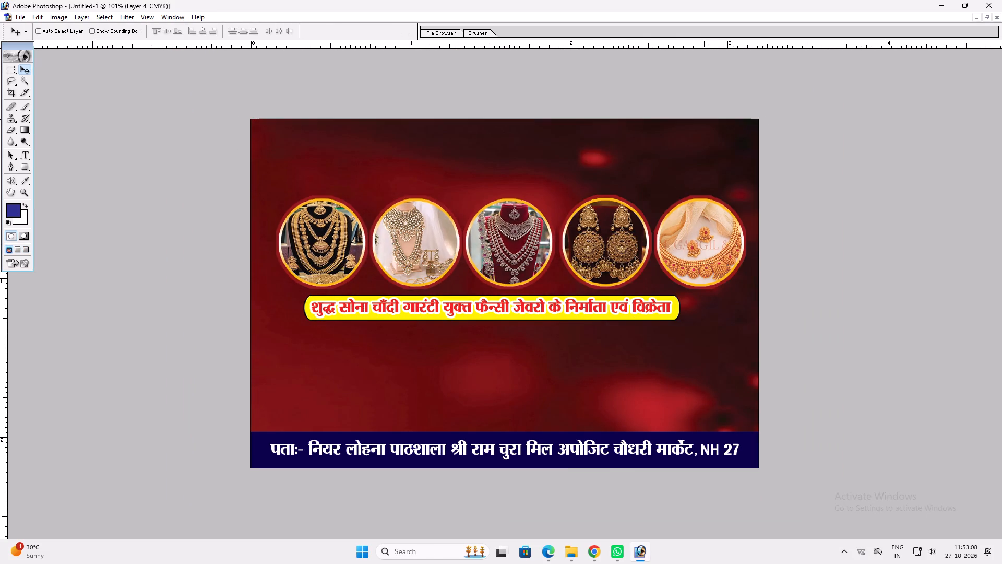
left_click_drag(703, 245, 691, 244)
Scale the jewellery row down further to about the tagline's width and move it down close to the band.
key("ctrl+t")
left_click_drag(734, 285, 697, 267, "alt+shift")
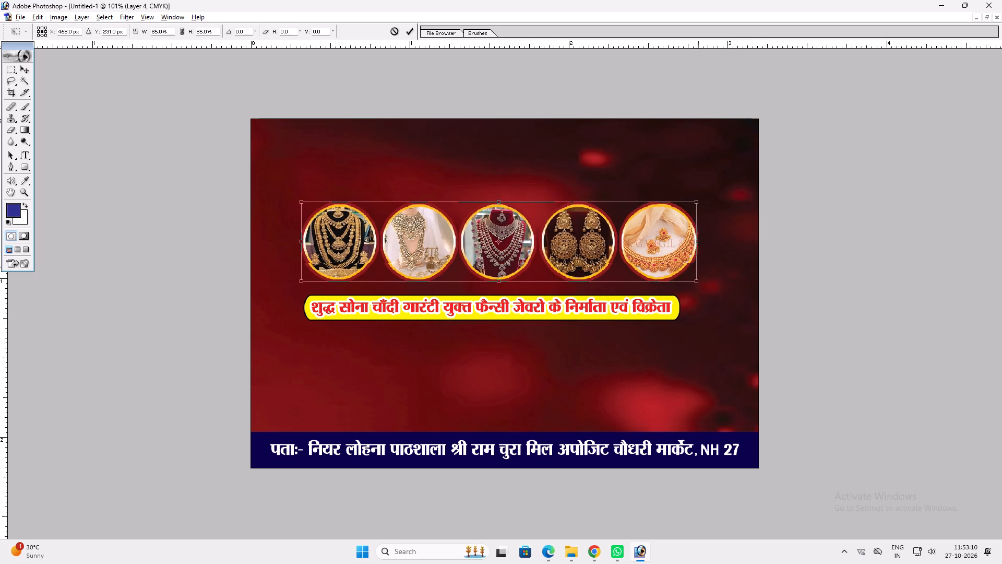
left_click_drag(697, 267, 686, 262, "alt+shift")
key("v")
key("Return")
type("vv")
left_click_drag(666, 268, 667, 283)
Open the file "Krishhav Jwelers 6x7 = 1 pc star" from File Explorer in Photoshop.
key("f")
key("f")
key("f")
left_click(563, 546)
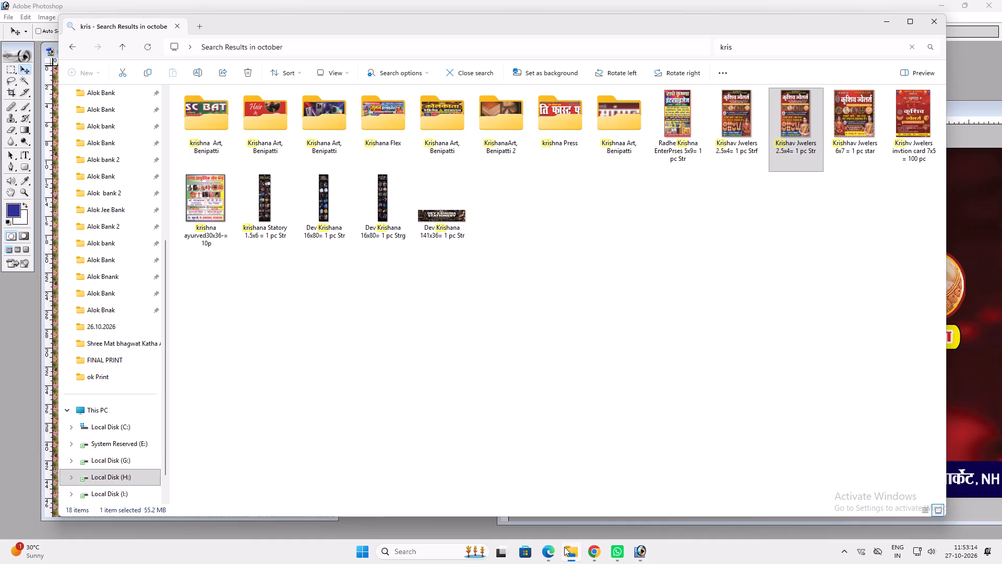
left_click(841, 125)
left_click_drag(854, 105, 631, 559)
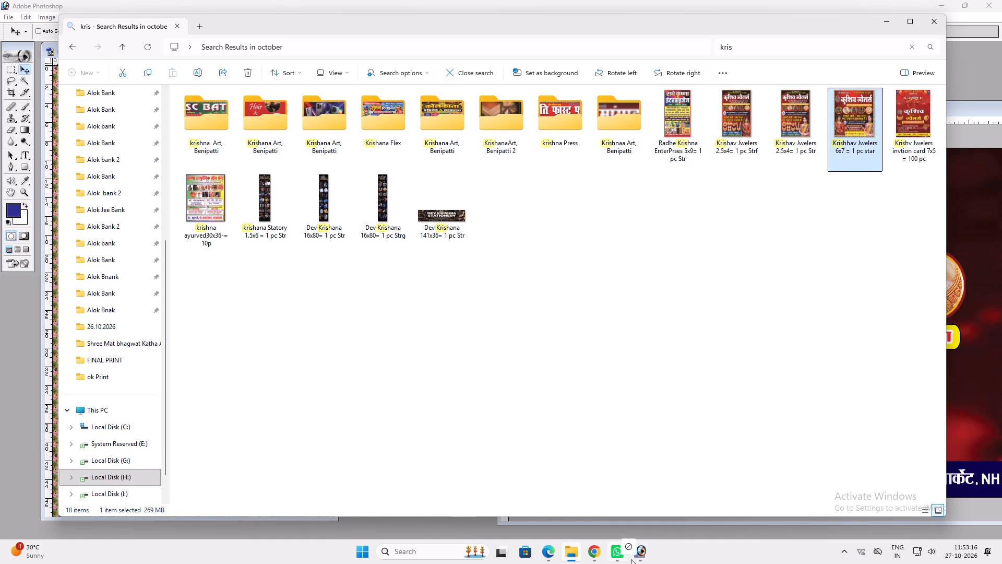
left_click_drag(631, 559, 562, 425)
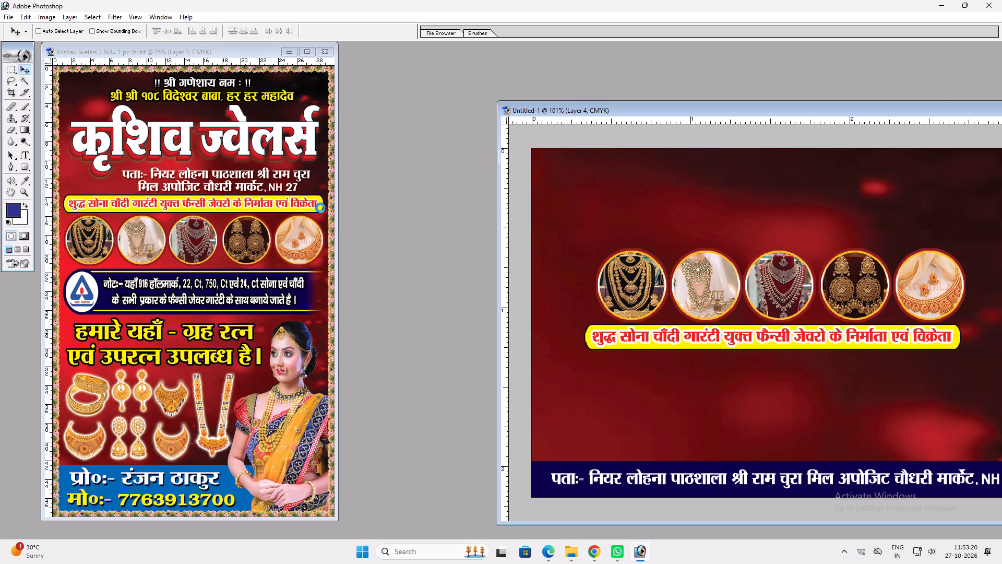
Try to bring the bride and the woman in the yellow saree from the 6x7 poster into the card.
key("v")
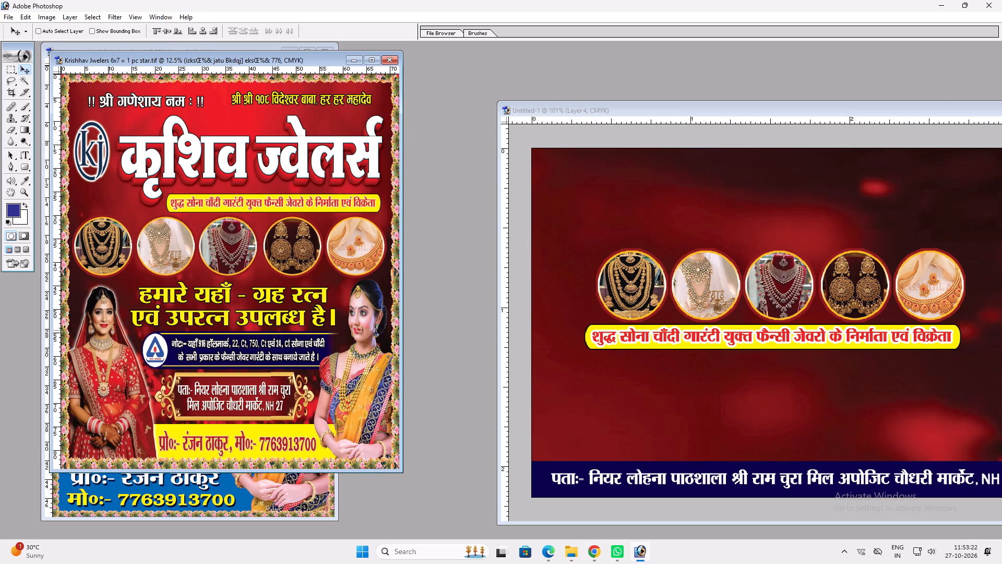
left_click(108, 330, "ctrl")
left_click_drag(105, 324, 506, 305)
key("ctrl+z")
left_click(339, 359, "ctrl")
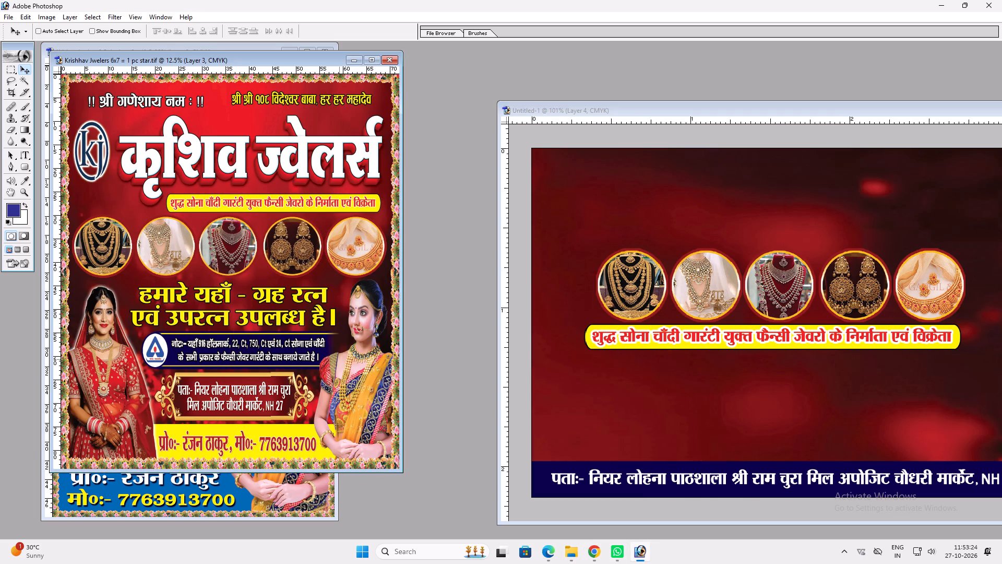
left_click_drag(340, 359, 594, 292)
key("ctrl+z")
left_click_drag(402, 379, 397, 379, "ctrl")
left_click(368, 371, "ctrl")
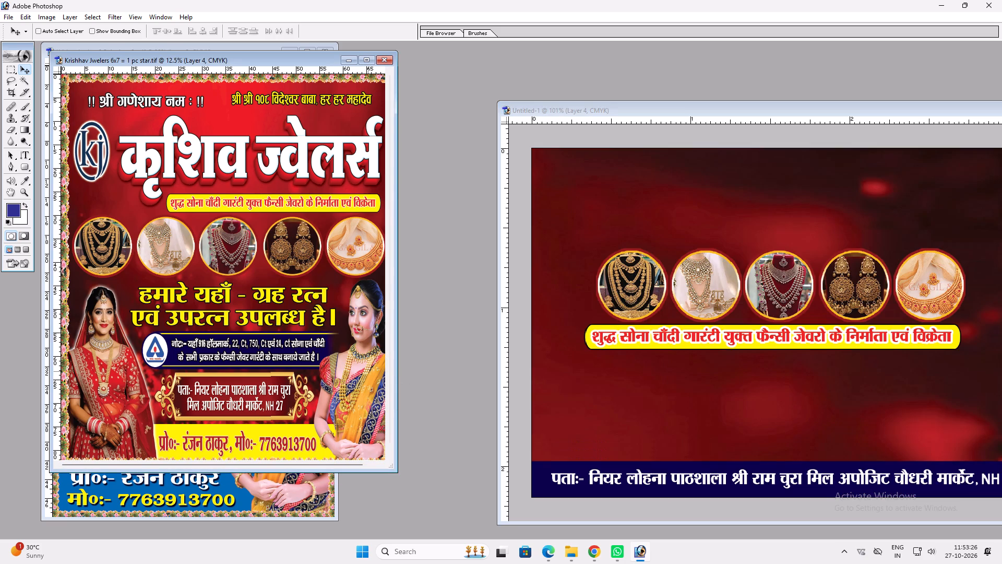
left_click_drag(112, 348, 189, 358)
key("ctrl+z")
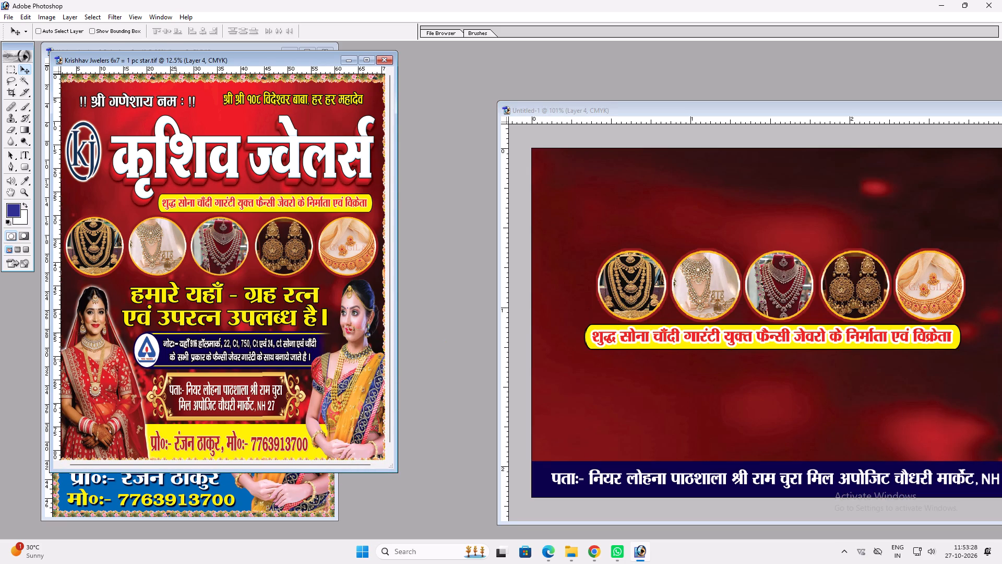
Copy the bride in the red lehenga from the 6x7 poster into the card.
left_click(118, 363, "ctrl")
right_click(109, 358)
left_click(123, 361)
left_click_drag(85, 367, 577, 310)
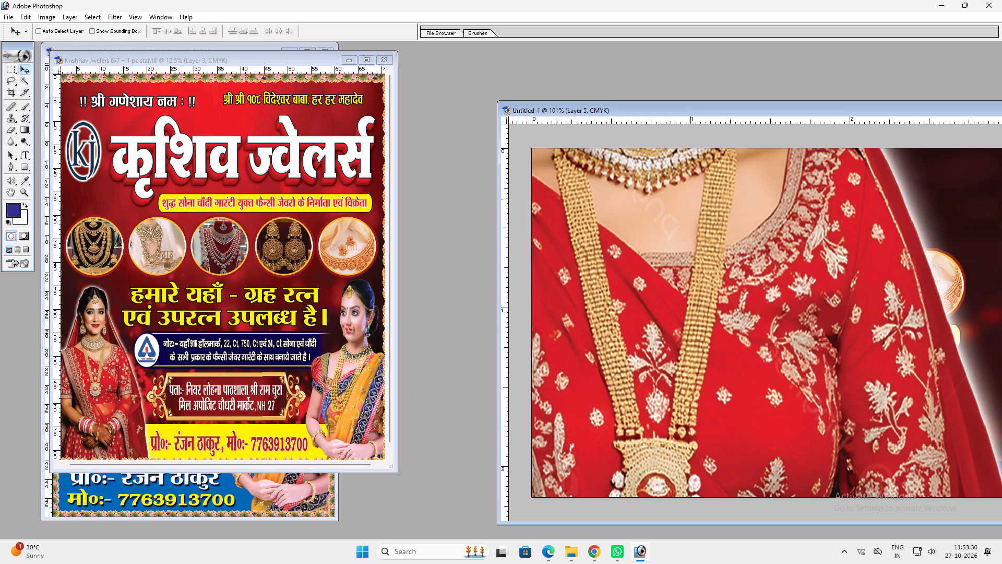
key("v")
double_click(555, 114)
double_click(545, 109)
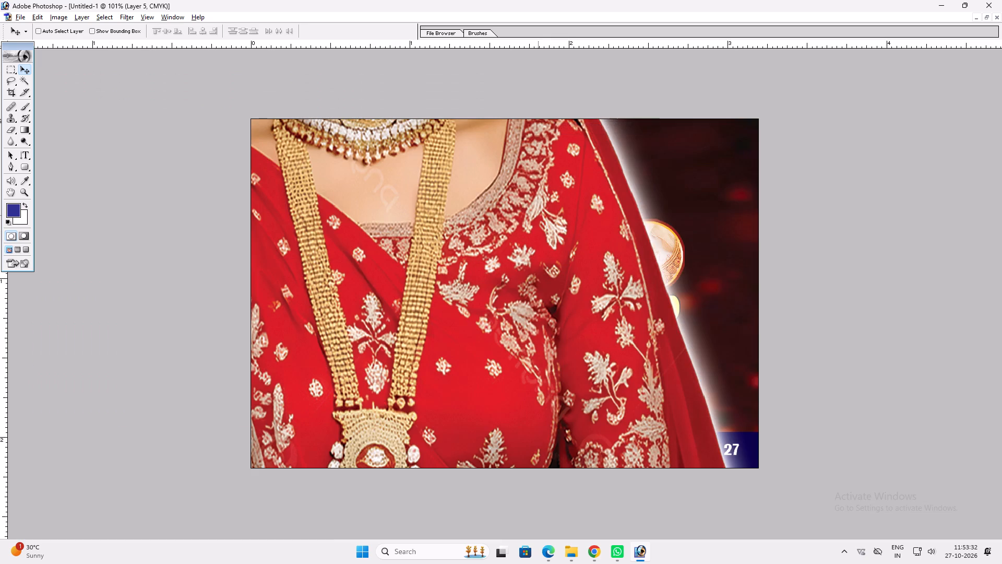
Remove the white outer glow around the bride.
key("alt+l")
key("alt+o")
key("alt+y")
key("ctrl+bracketright")
Scale the bride down proportionally with Free Transform until her figure fits within the card's height.
scroll(538, 215, "up", 7, "ctrl")
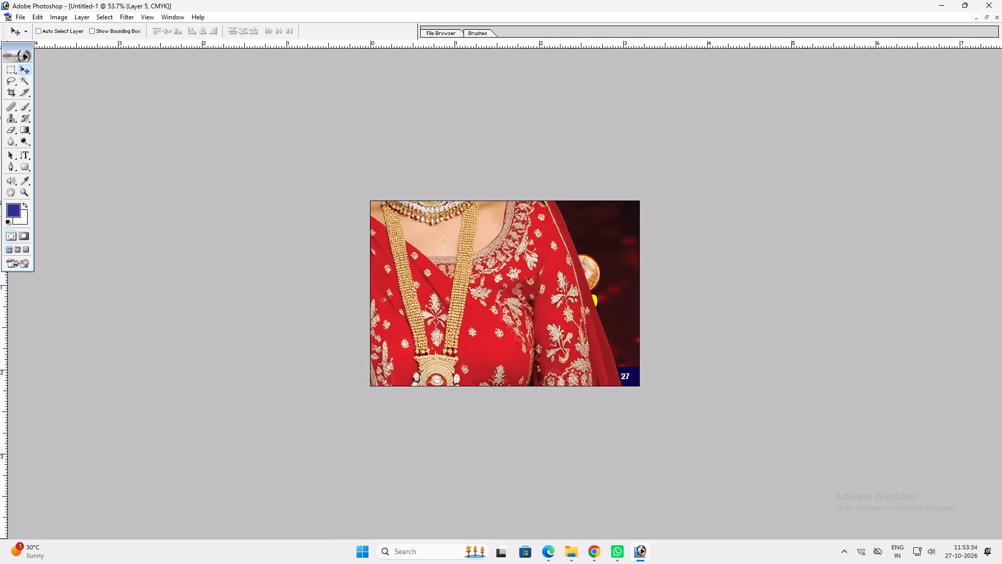
key("ctrl+t")
scroll(712, 175, "up", 4)
left_click_drag(634, 102, 543, 225, "alt+shift")
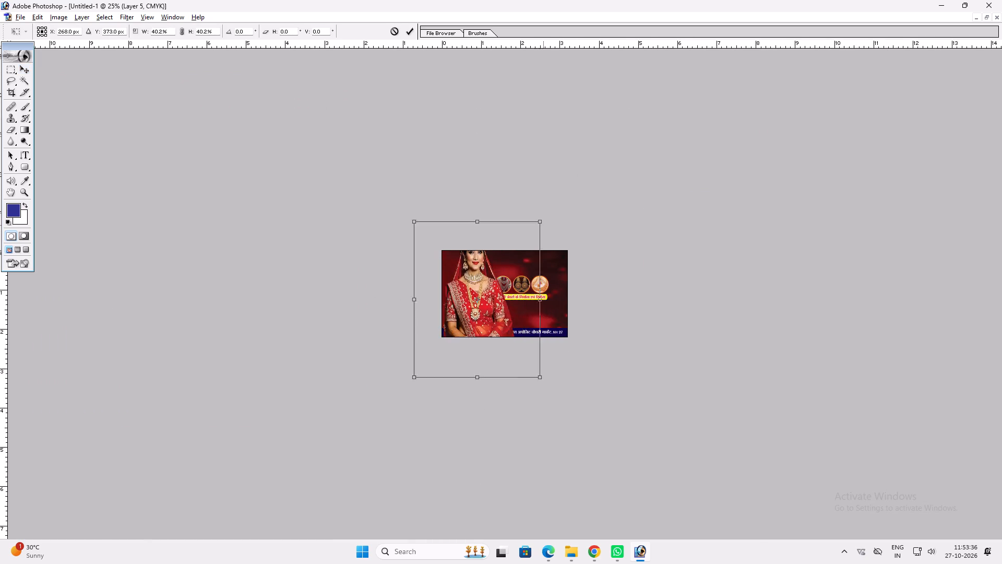
left_click_drag(543, 225, 522, 271, "alt+shift")
key("Return")
key("ctrl+0")
key("v")
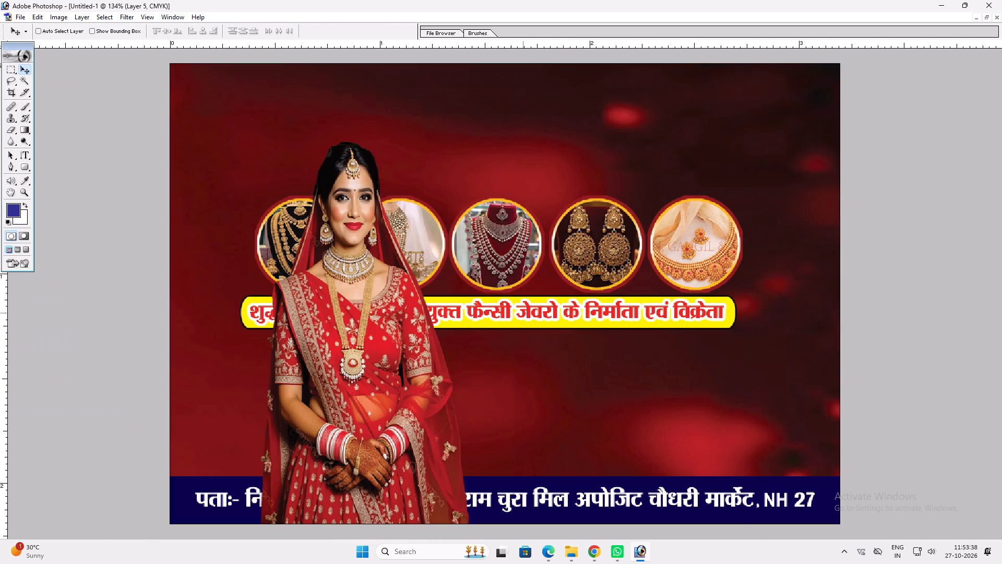
Draw a curved Pen path from the card's left edge down past the bride, looping outside the canvas around the lower-left corner.
key("p")
left_click(171, 189)
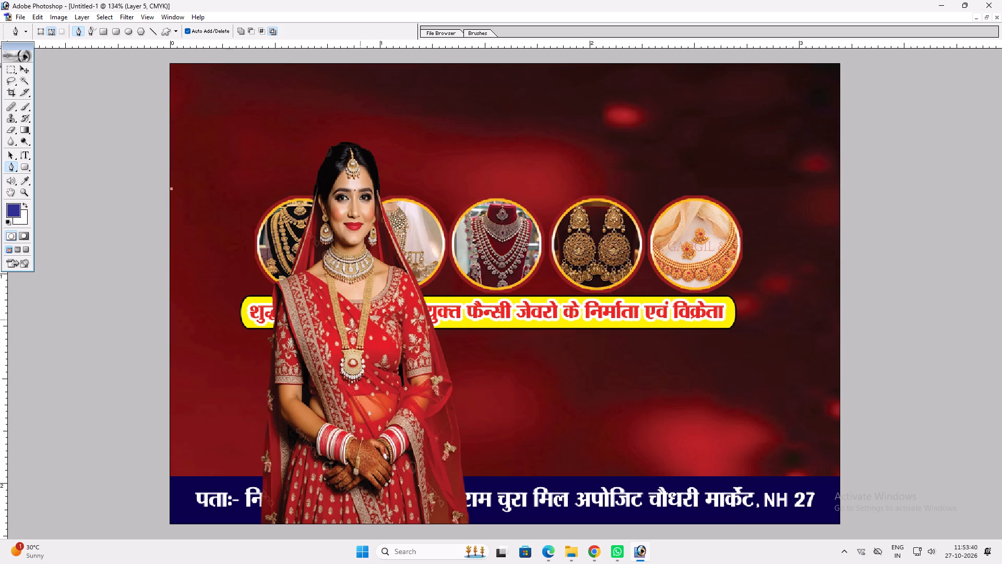
left_click(466, 473)
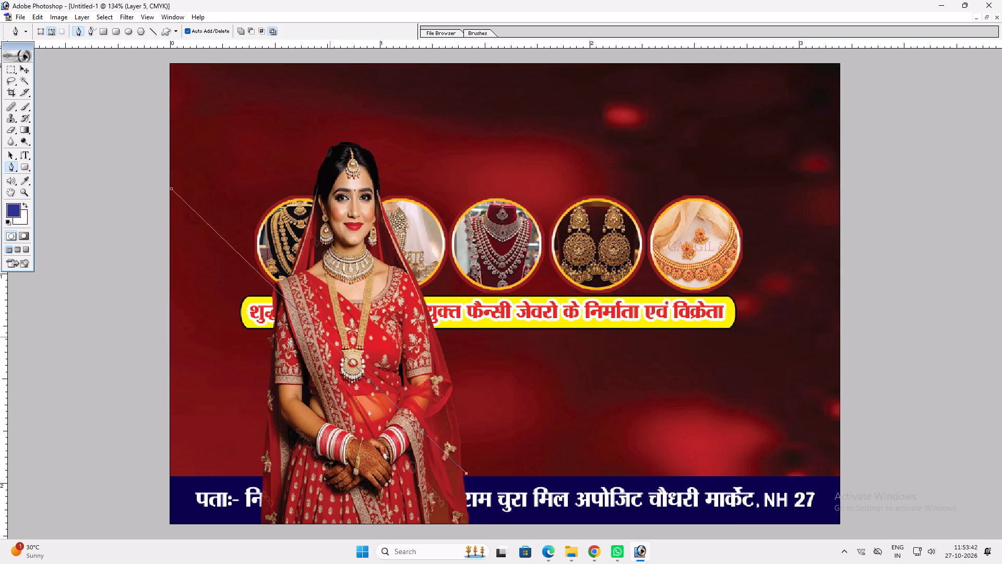
left_click_drag(328, 338, 321, 443)
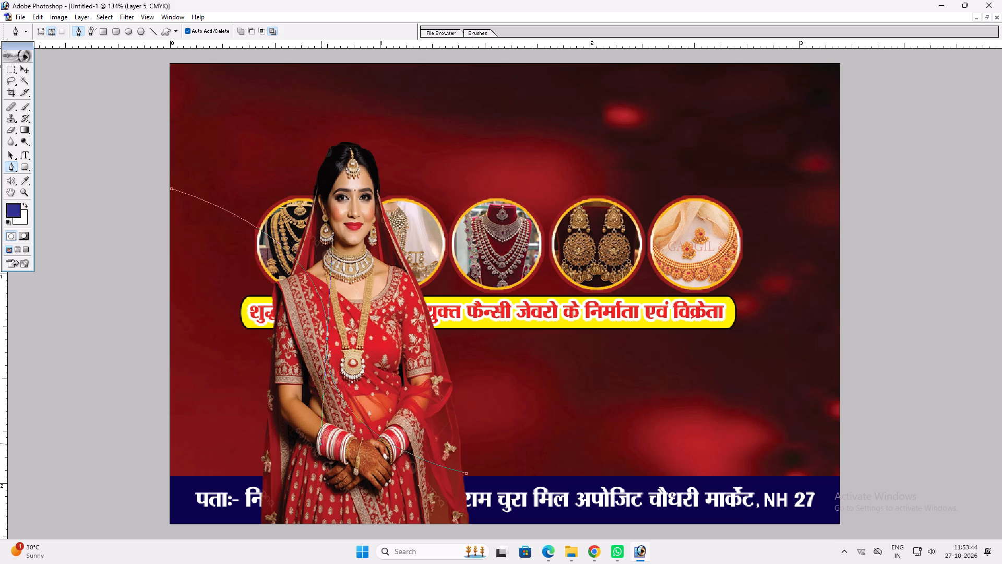
left_click_drag(321, 443, 310, 480)
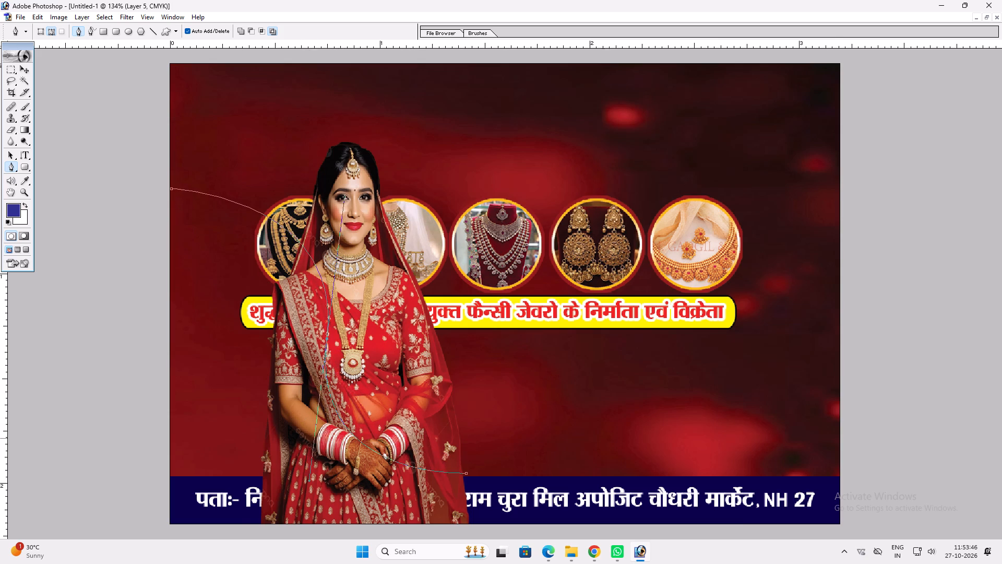
scroll(330, 413, "up", 4)
left_click(516, 489)
left_click_drag(463, 533, 304, 490)
left_click_drag(249, 477, 238, 478)
left_click_drag(219, 465, 196, 397)
left_click_drag(197, 245, 210, 186)
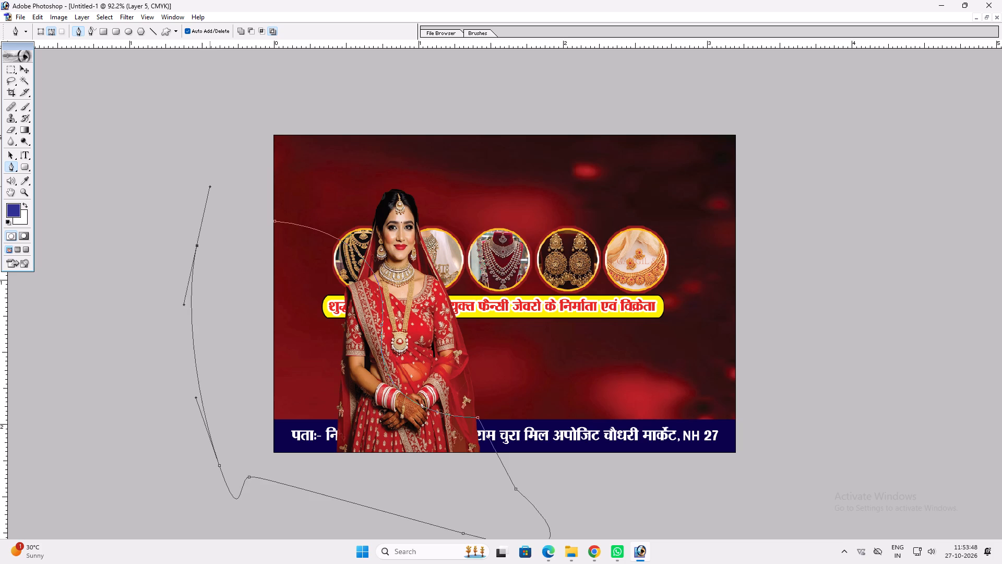
Convert the path to a selection and copy that area of the white background layer onto a new layer above the red backdrop.
key("ctrl+Return")
key("v")
right_click(326, 203)
left_click(360, 220)
key("ctrl+c")
key("ctrl+v")
key("ctrl+0")
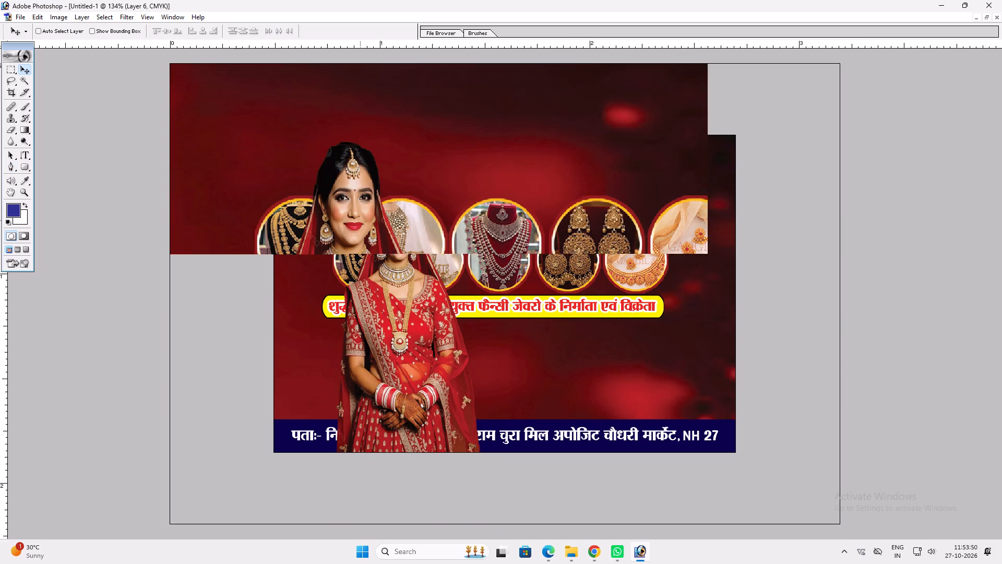
key("ctrl+bracketright")
Stretch the white curved shape downward with Free Transform to 102.5% height so it extends past the card's bottom edge.
key("ctrl+t")
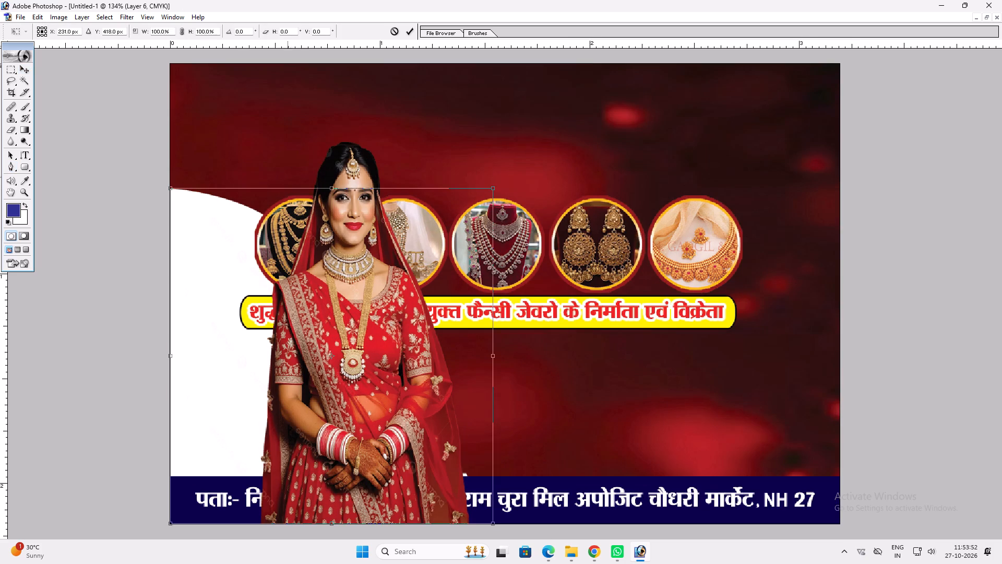
left_click(290, 185, "shift")
key("Return")
key("v")
scroll(356, 248, "up", 5)
key("ctrl+t")
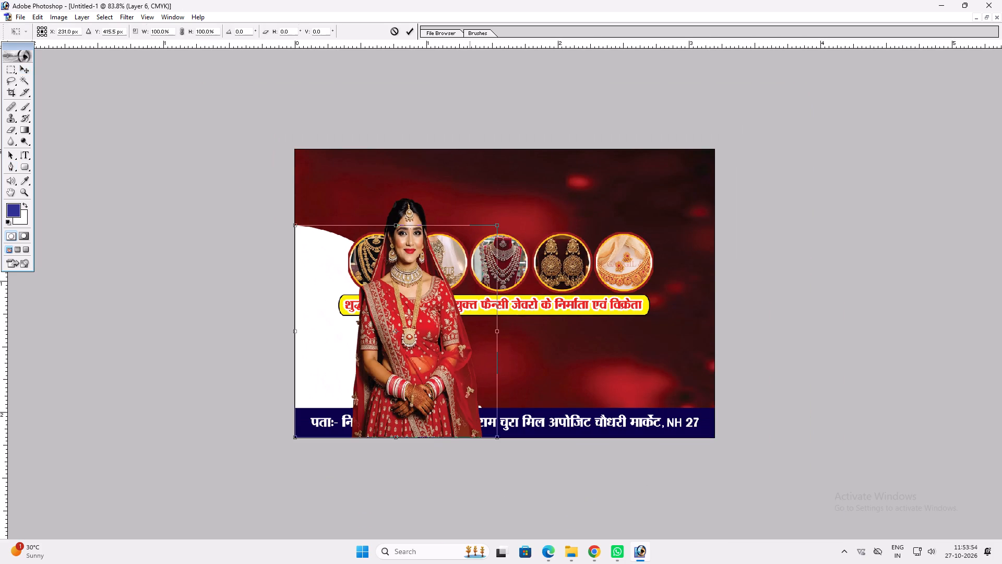
left_click_drag(475, 443, 474, 448, "shift")
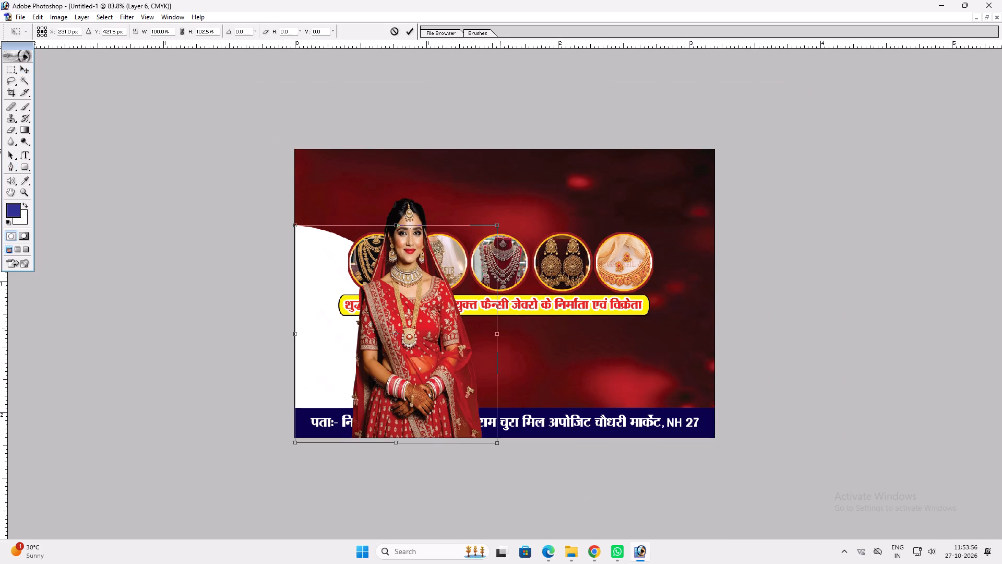
left_click(498, 322, "shift")
key("Return")
key("v")
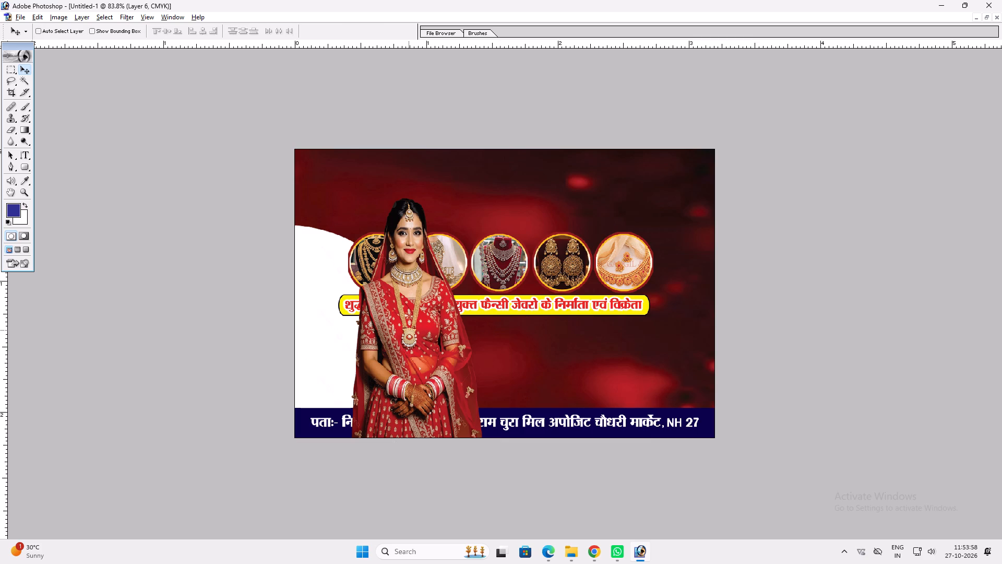
Add a Color Overlay to the white curved shape and set its magenta to 0% for a pure yellow.
key("alt+l")
key("alt+y")
key("n")
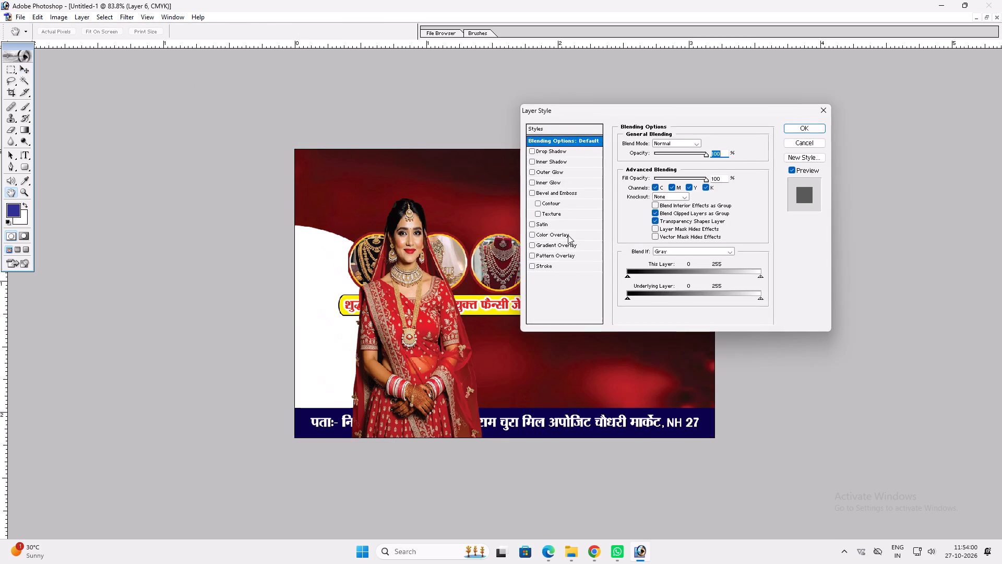
left_click(574, 233)
left_click(711, 145)
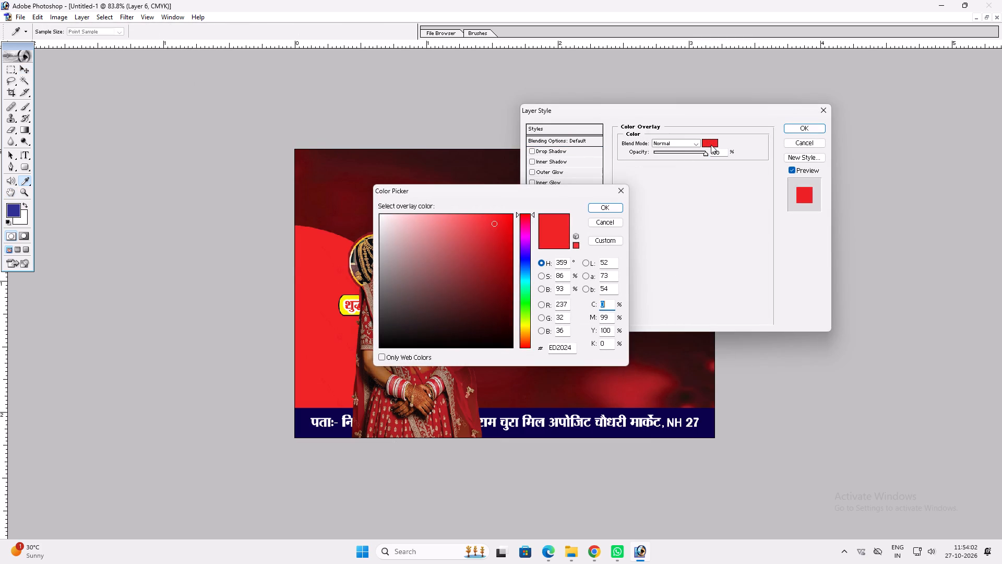
key("Tab")
key("0")
key("shift+Tab")
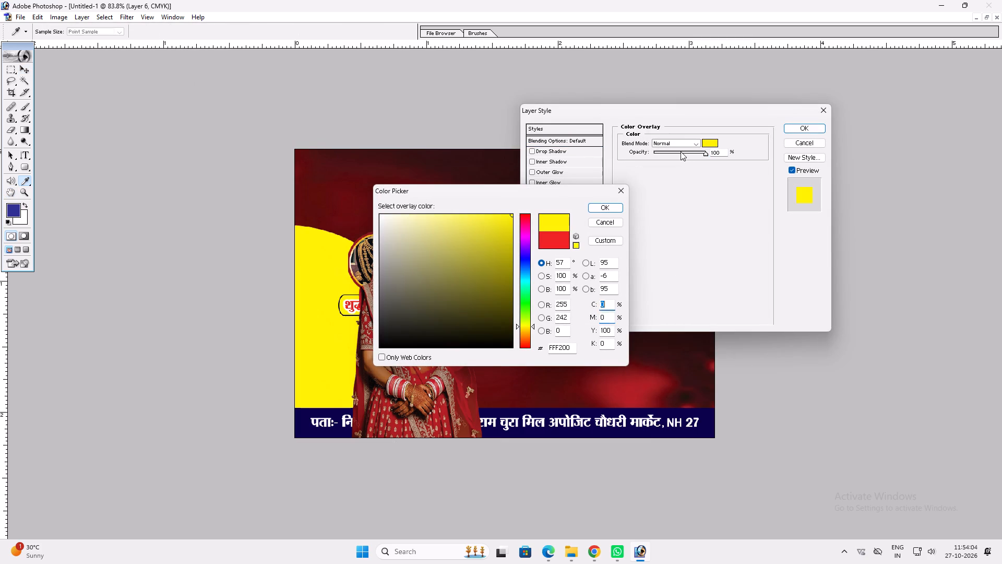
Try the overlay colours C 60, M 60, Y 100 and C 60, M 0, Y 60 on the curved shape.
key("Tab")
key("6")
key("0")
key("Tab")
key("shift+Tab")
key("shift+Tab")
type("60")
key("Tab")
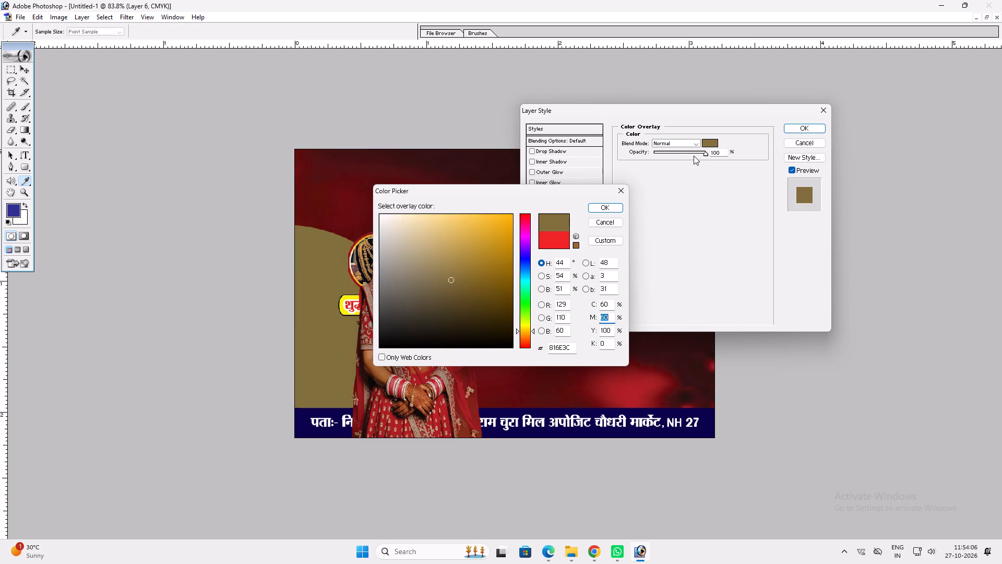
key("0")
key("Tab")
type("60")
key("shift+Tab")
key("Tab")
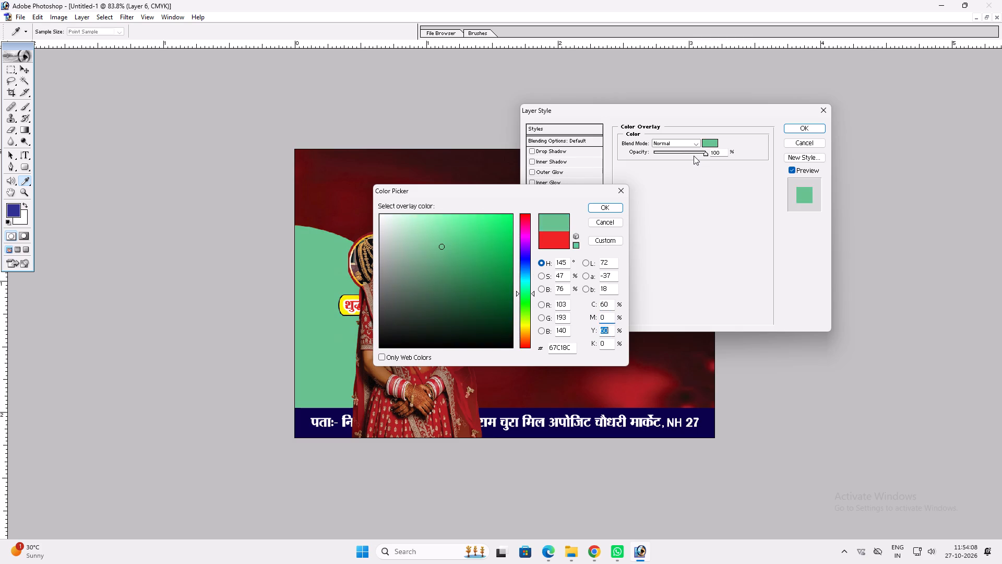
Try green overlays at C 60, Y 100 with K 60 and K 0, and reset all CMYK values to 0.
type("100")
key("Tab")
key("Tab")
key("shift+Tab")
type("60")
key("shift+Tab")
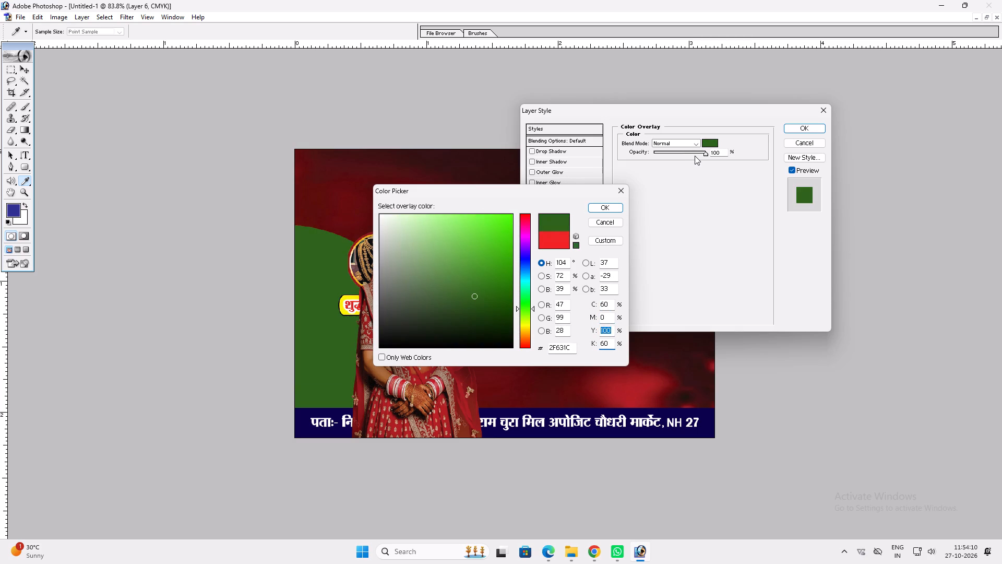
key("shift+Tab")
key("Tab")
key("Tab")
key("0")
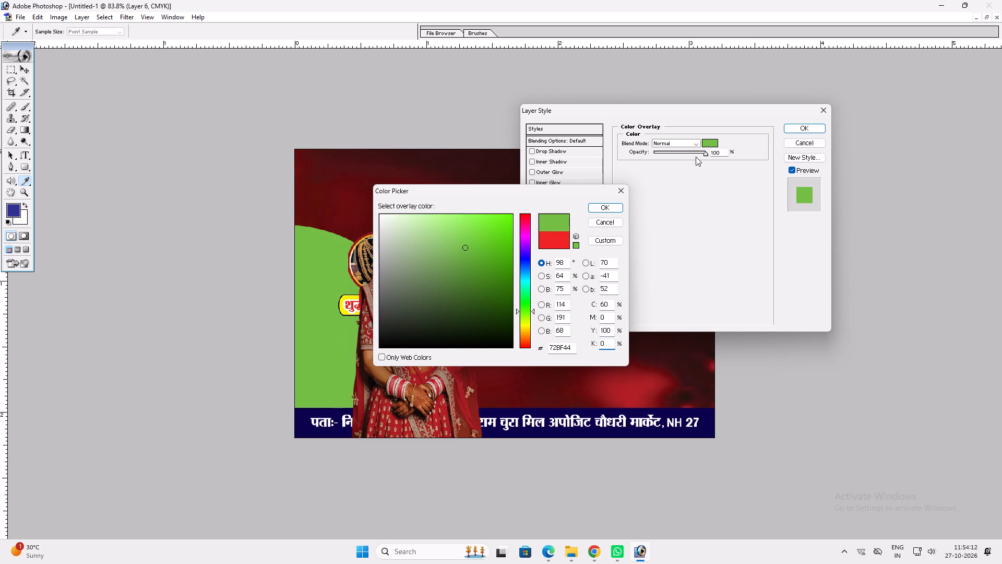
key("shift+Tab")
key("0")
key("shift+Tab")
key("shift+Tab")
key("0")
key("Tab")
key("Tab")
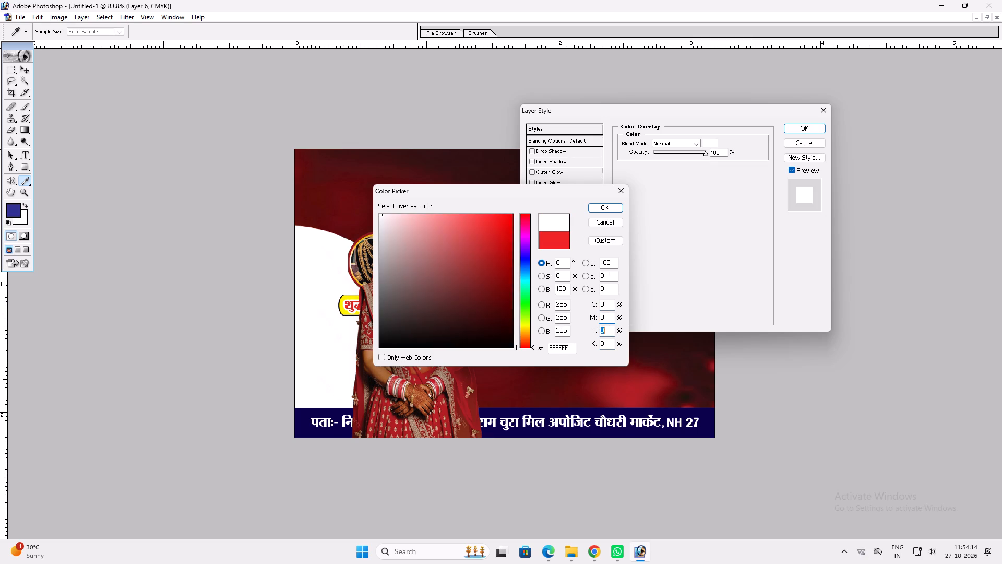
Set the curved shape's overlay to a pale yellow of C 0, M 0, Y 60, K 0 and apply it.
type("100")
key("Tab")
type("60")
key("shift+Tab")
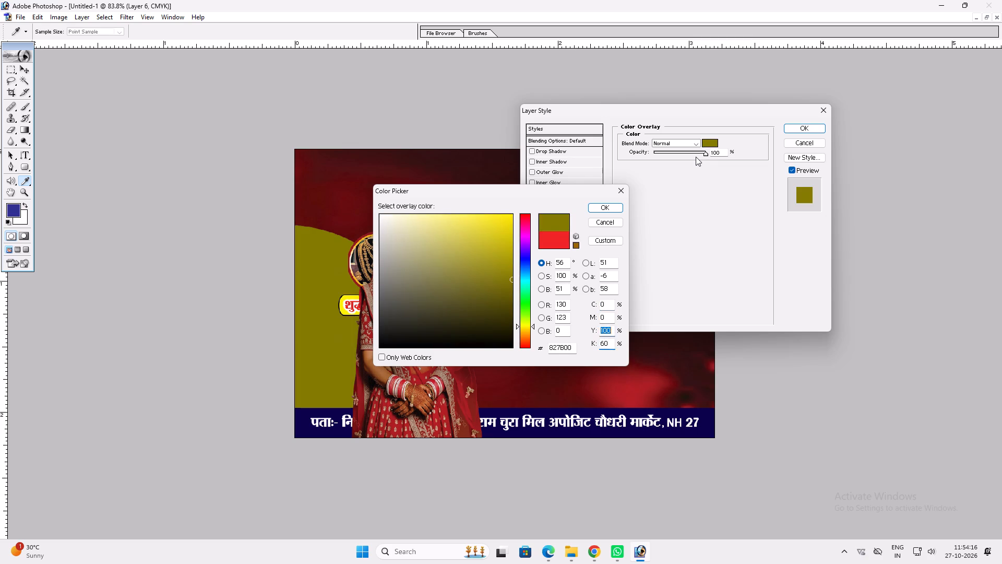
key("Tab")
key("0")
key("shift+Tab")
key("shift+Tab")
key("Tab")
type("60")
key("Return")
key("Return")
type("vv")
Move the bride to the card's left side and restack her layer behind the jewellery circles, slogan and navy address strip.
left_click(435, 315, "ctrl")
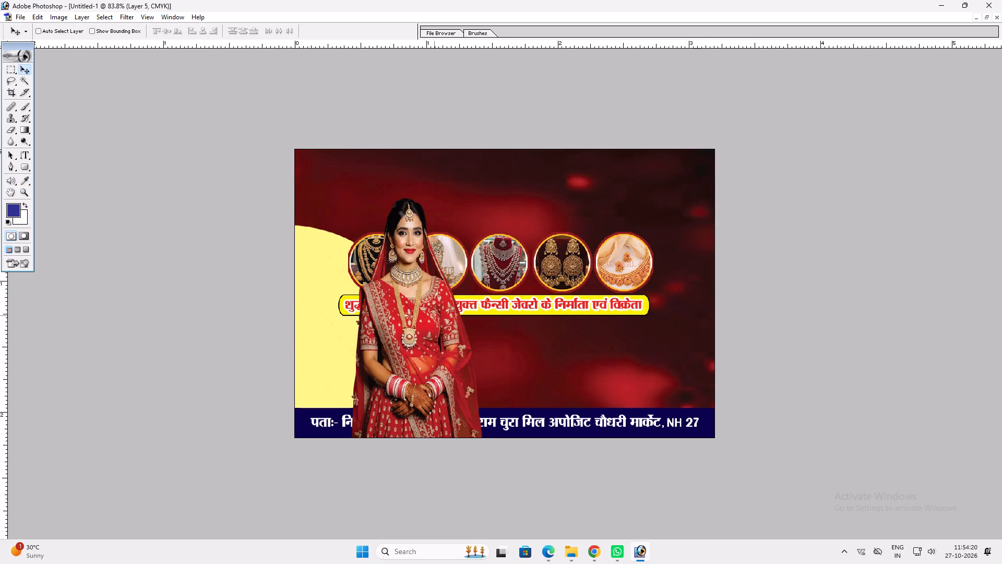
left_click_drag(434, 315, 370, 304)
key("ctrl+shift+bracketleft")
key("ctrl+bracketright")
key("ctrl+bracketright")
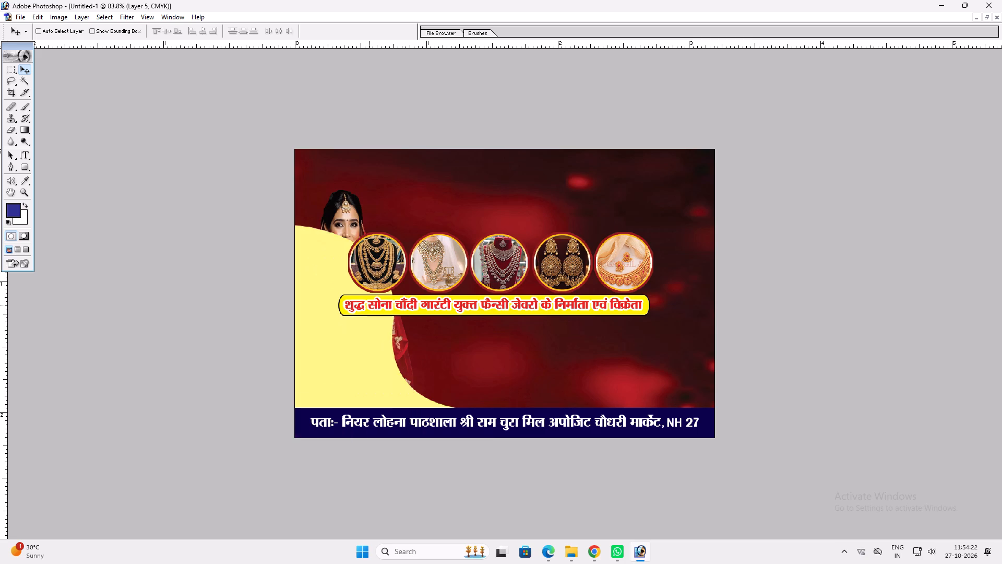
Scale the bride to about 80% width and 74% height, and shift her slightly right inside the pale yellow shape.
key("ctrl+t")
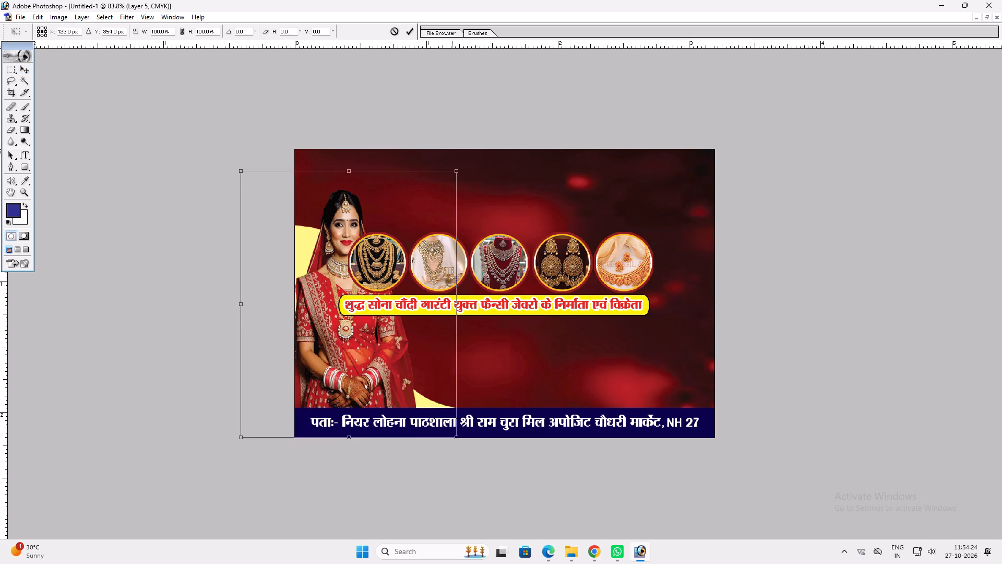
left_click_drag(455, 171, 421, 229, "shift")
left_click_drag(379, 229, 376, 246, "shift")
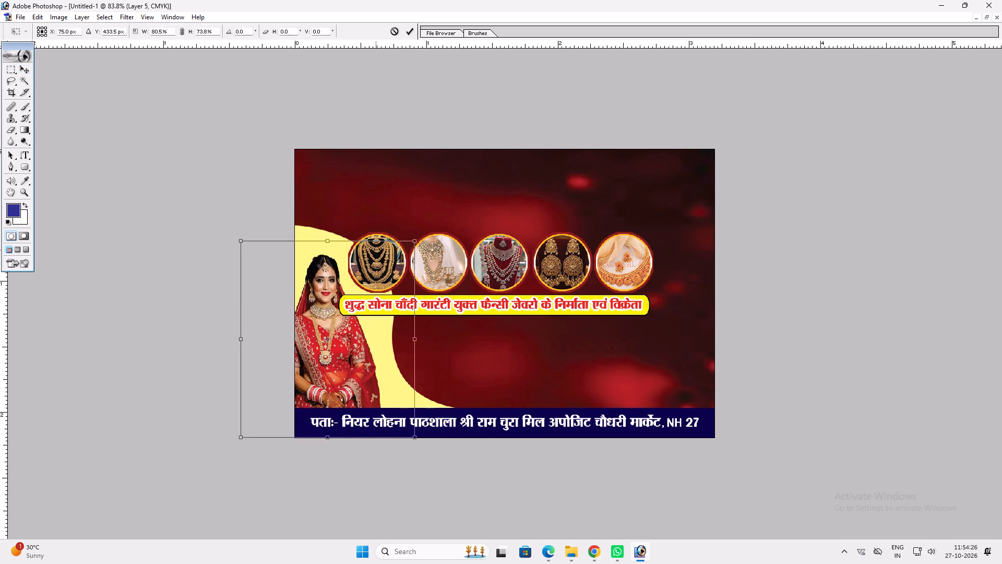
key("shift+Return")
key("v")
left_click_drag(327, 299, 338, 297)
Enlarge the bride proportionally to 103.8%.
key("ctrl+t")
left_click_drag(422, 241, 434, 239, "shift")
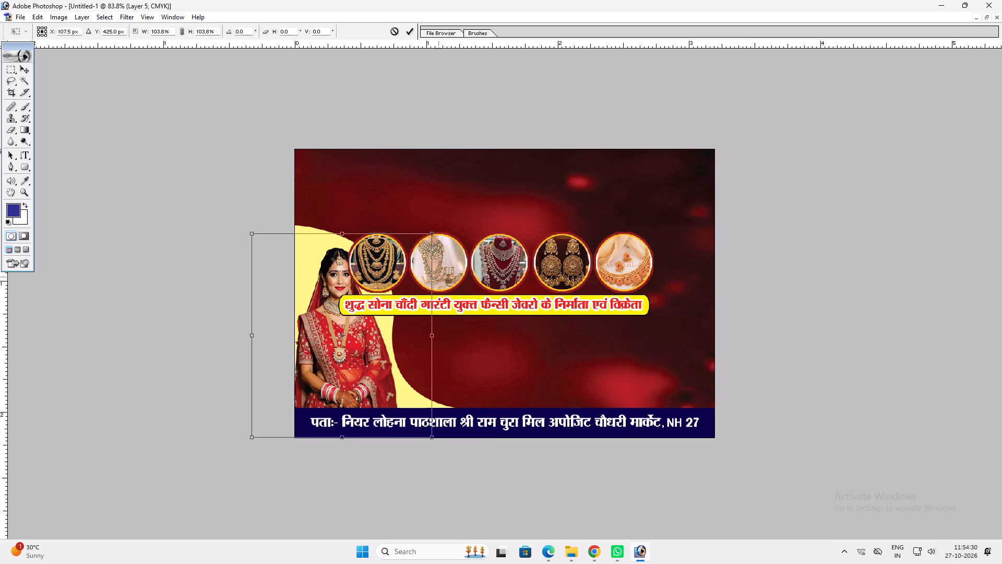
left_click(434, 278, "alt+shift")
key("shift+Return")
key("v")
key("ctrl+t")
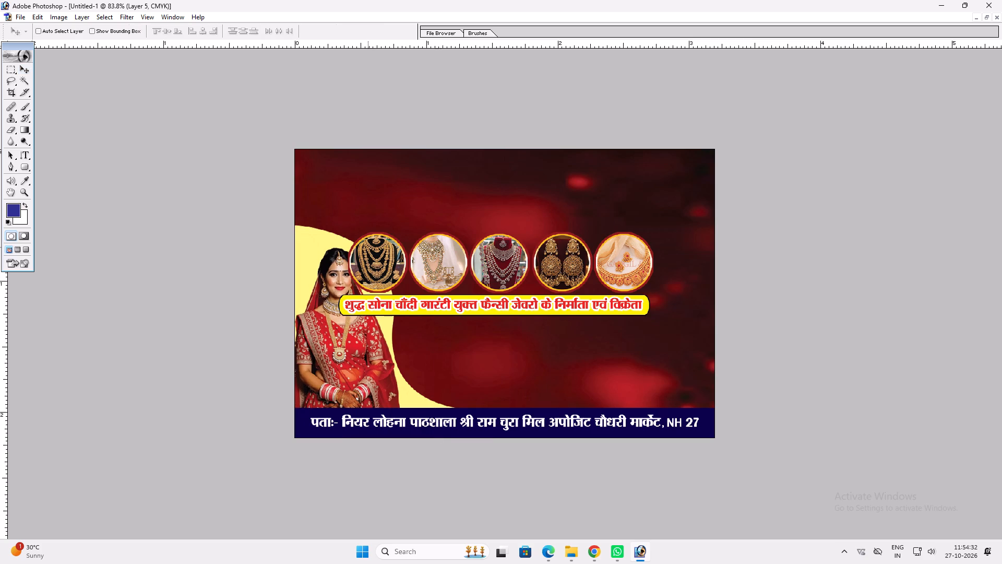
left_click(363, 236, "shift")
key("Return")
key("v")
Move the row of jewellery circles right so it clears the pale yellow curved shape.
left_click(379, 255, "ctrl")
left_click_drag(379, 255, 416, 256)
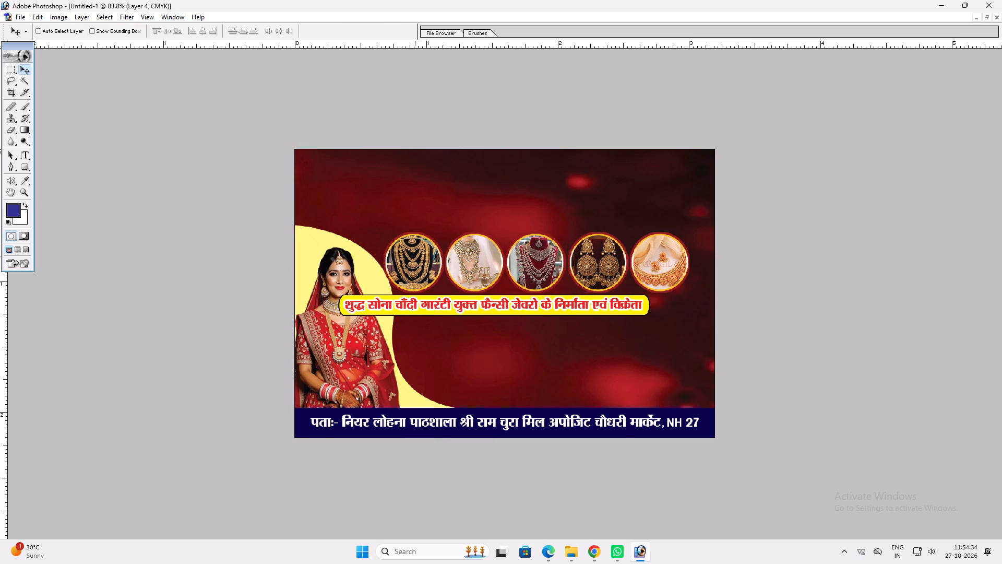
left_click_drag(416, 256, 423, 256)
Duplicate the pale yellow shape, replace the copy's Color Overlay with a linear Gradient Overlay at 90°, and place it behind the original.
left_click(371, 273, "ctrl")
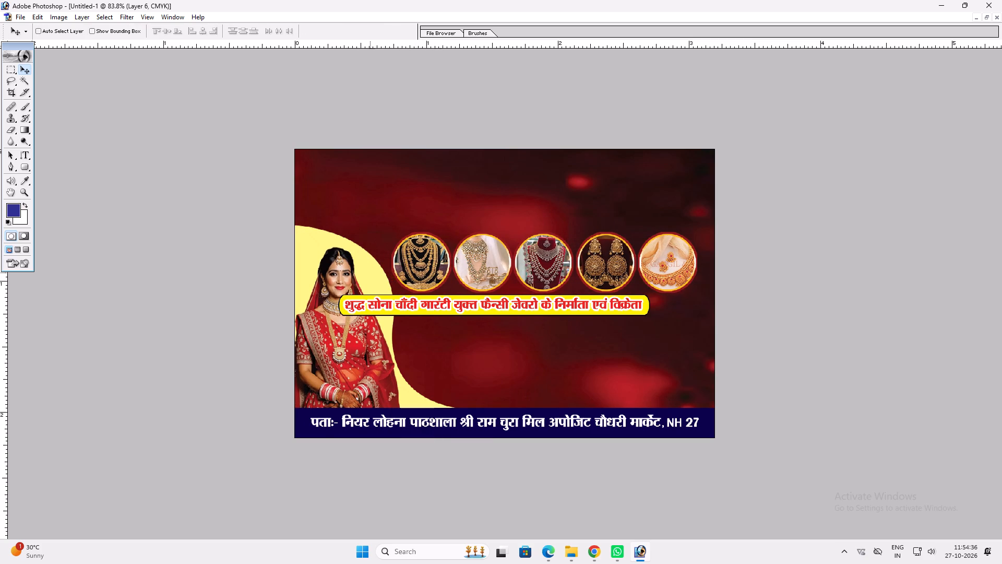
key("ctrl+j")
key("alt+l")
type("yn")
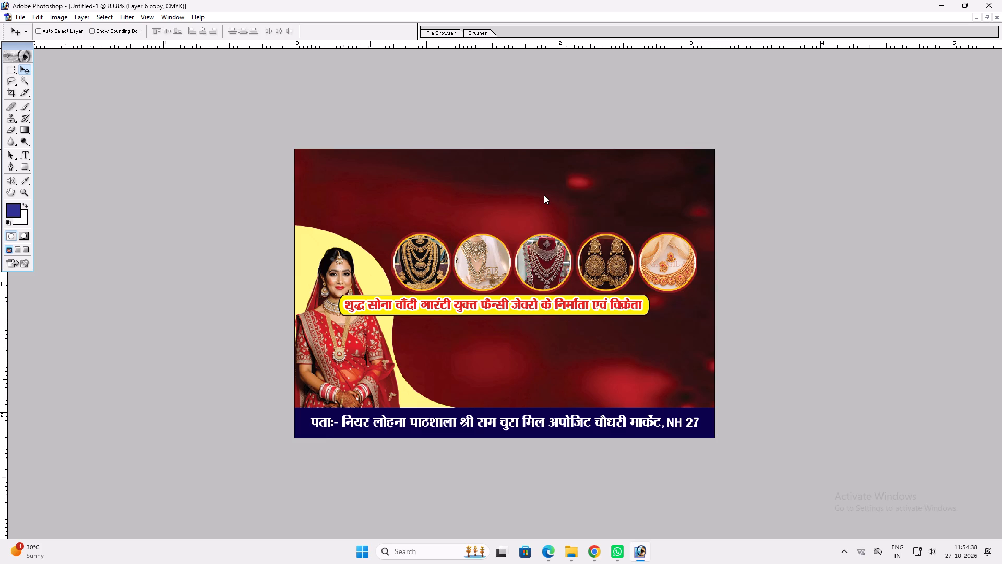
left_click(574, 235)
left_click(577, 245)
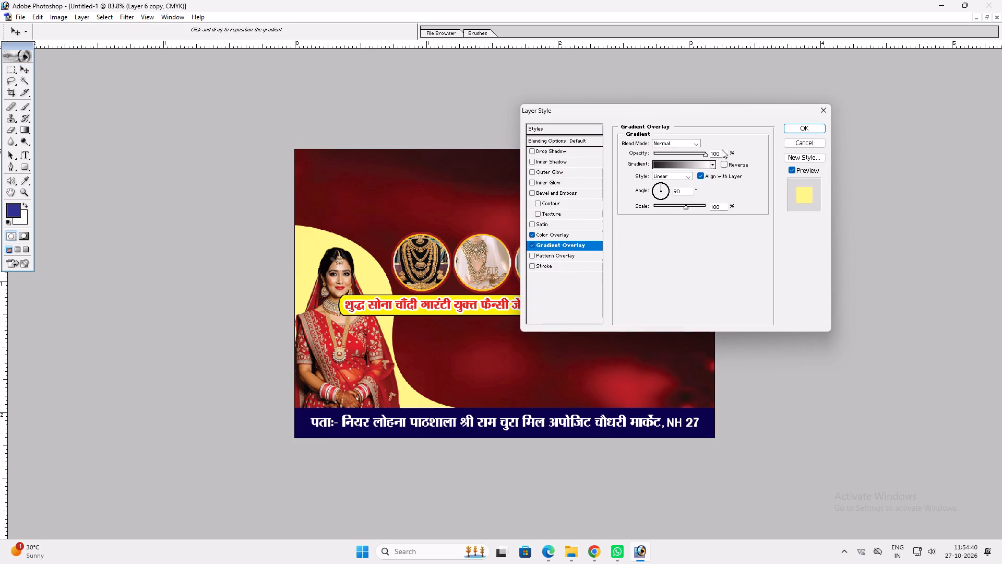
left_click(532, 233)
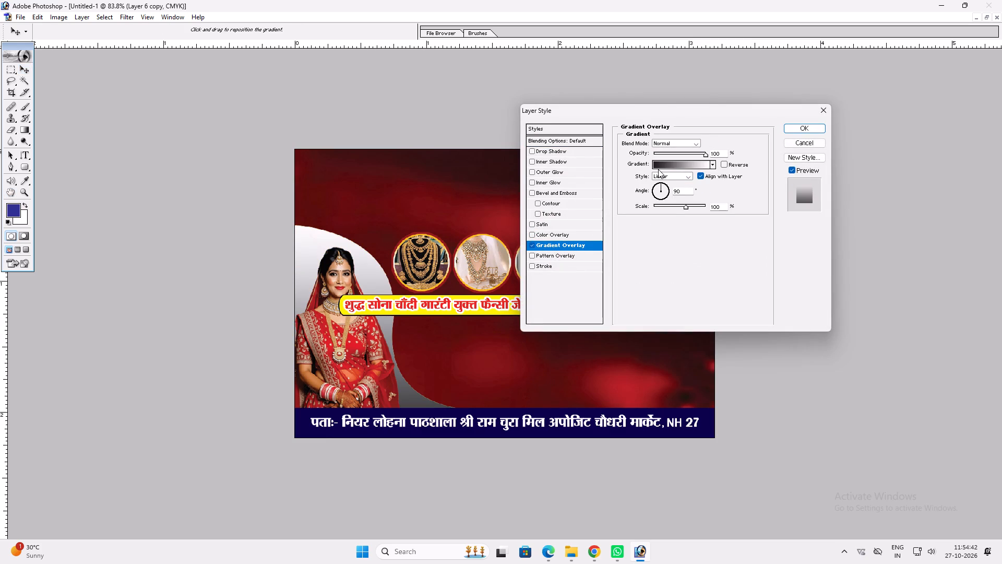
key("Return")
key("ctrl+bracketleft")
key("v")
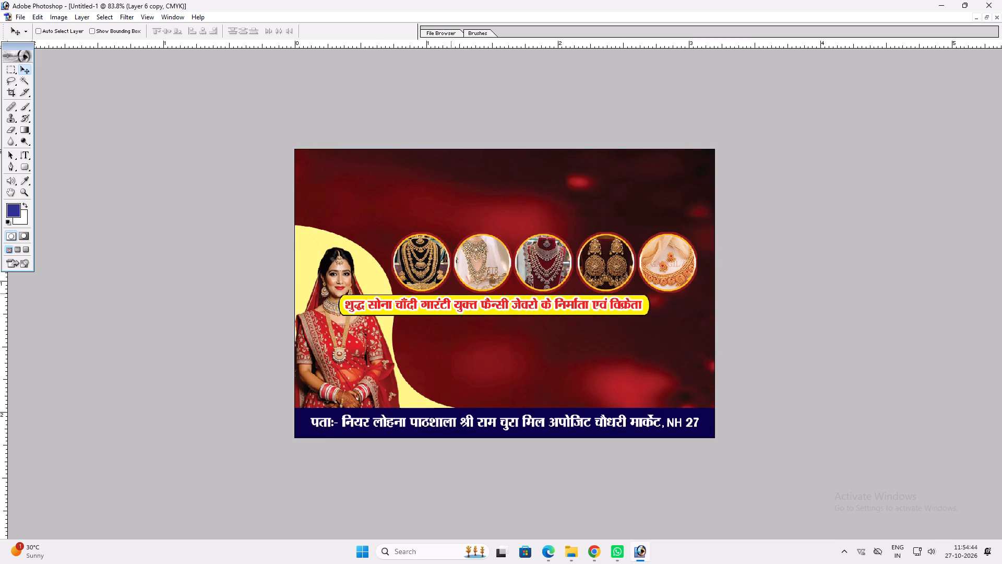
Offset the gradient copy about 10 px to the right so it forms a grey rim along the yellow shape's curve.
left_click(451, 294)
key("ctrl+t")
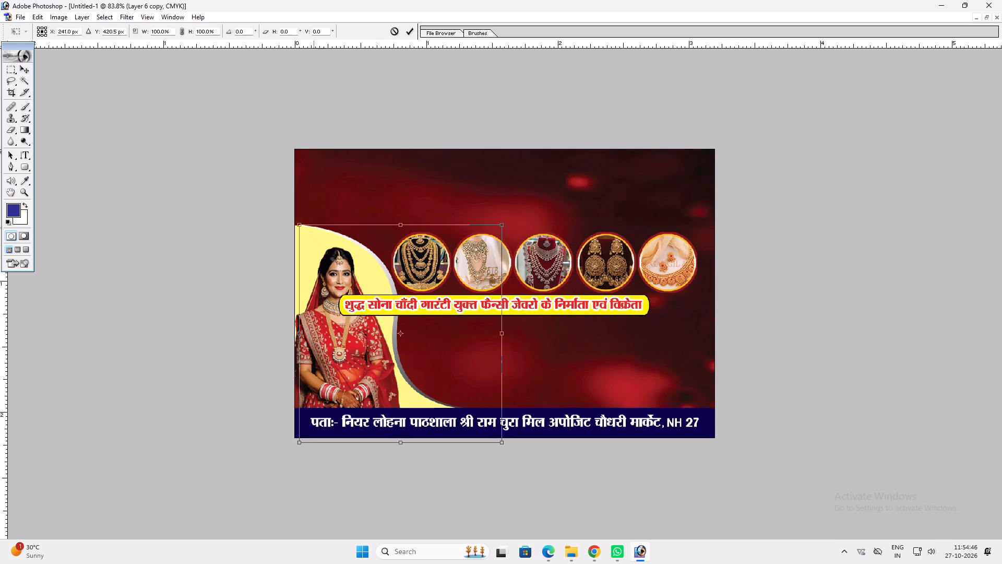
left_click(302, 228, "ctrl")
key("Return")
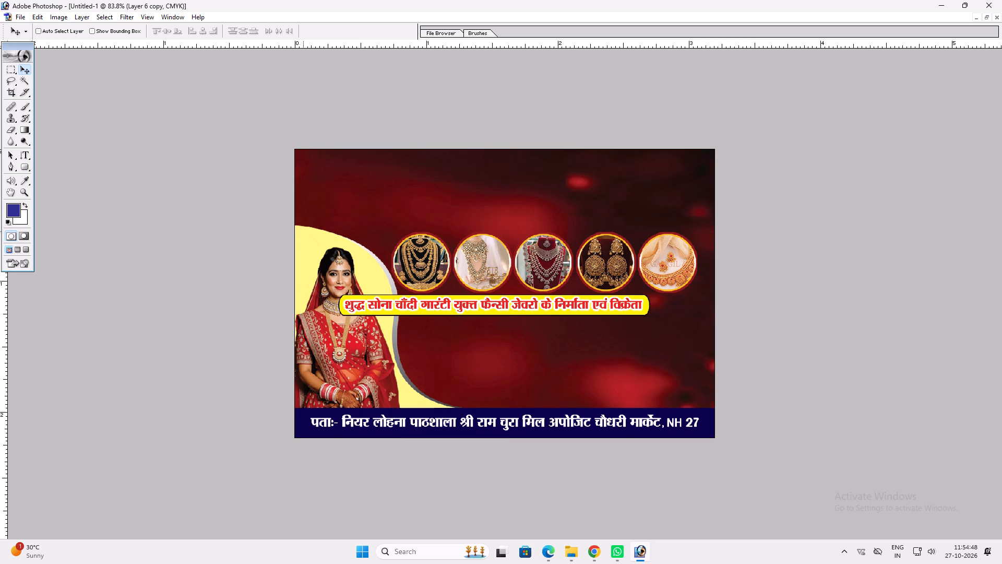
Duplicate the gradient copy of the curved shape and give the new copy a magenta Color Overlay.
key("v")
key("ctrl+j")
key("alt+l")
type("yn")
left_click(567, 235)
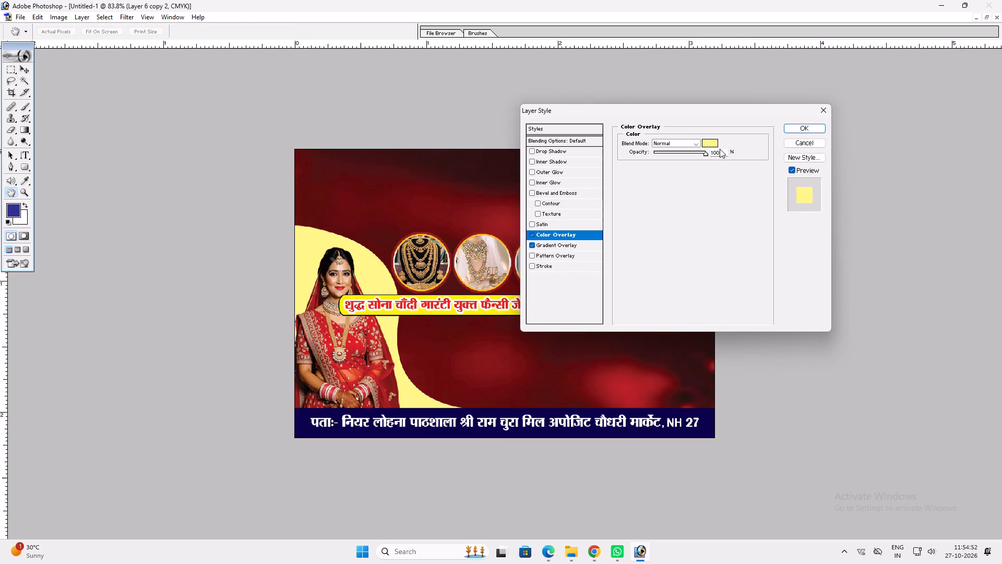
left_click(710, 140)
key("Tab")
key("1")
type("00")
key("Tab")
key("0")
key("Return")
key("Return")
key("Return")
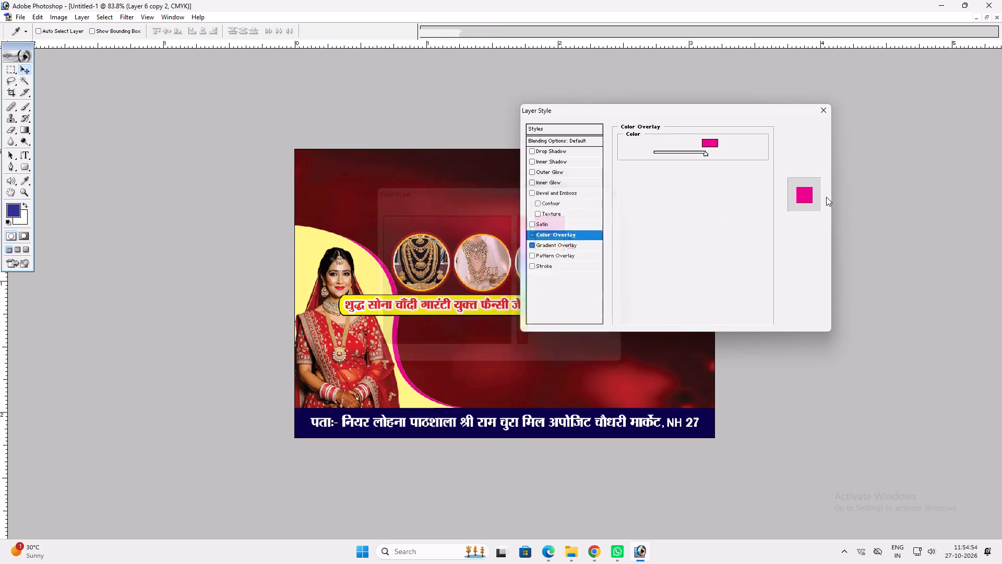
Place the magenta copy behind the grey-rimmed shape and offset it slightly right and up to form an outer magenta rim.
key("v")
key("ctrl+bracketleft")
key("v")
left_click_drag(475, 299, 479, 298)
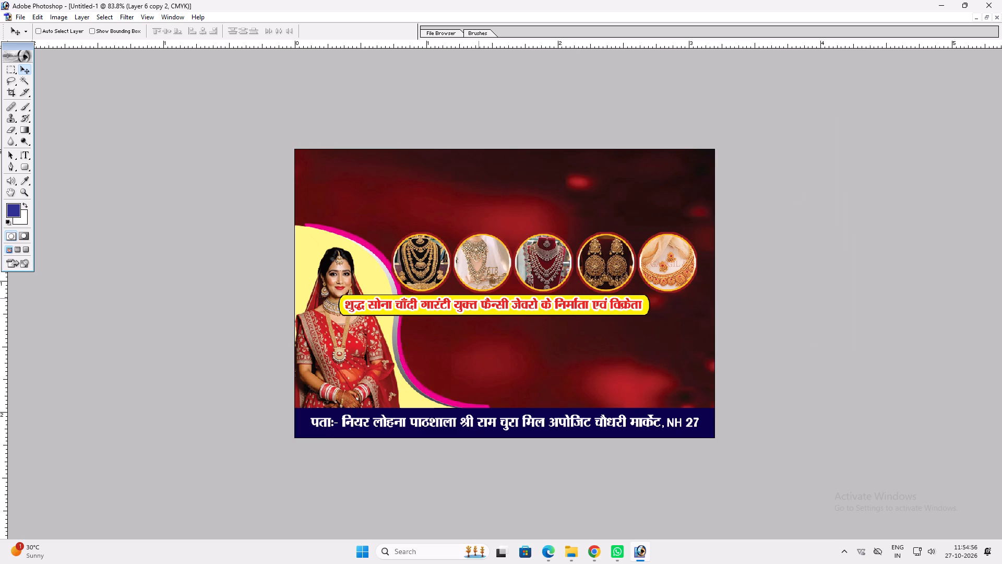
left_click_drag(479, 298, 480, 297)
Distort the magenta shape by moving its lower-right and upper-left corners inward so the rim narrows towards the bottom.
key("ctrl+t")
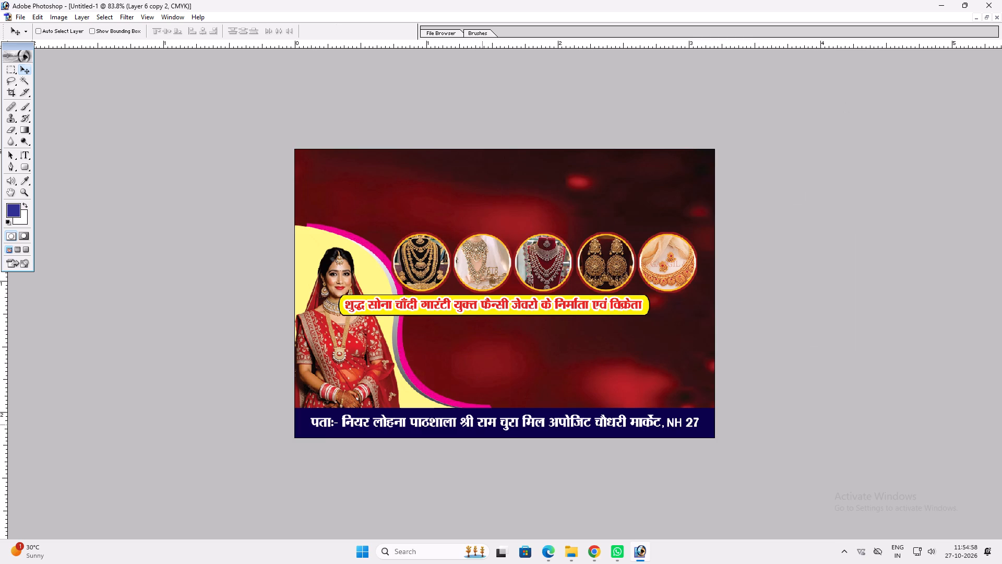
left_click_drag(509, 436, 496, 437, "ctrl")
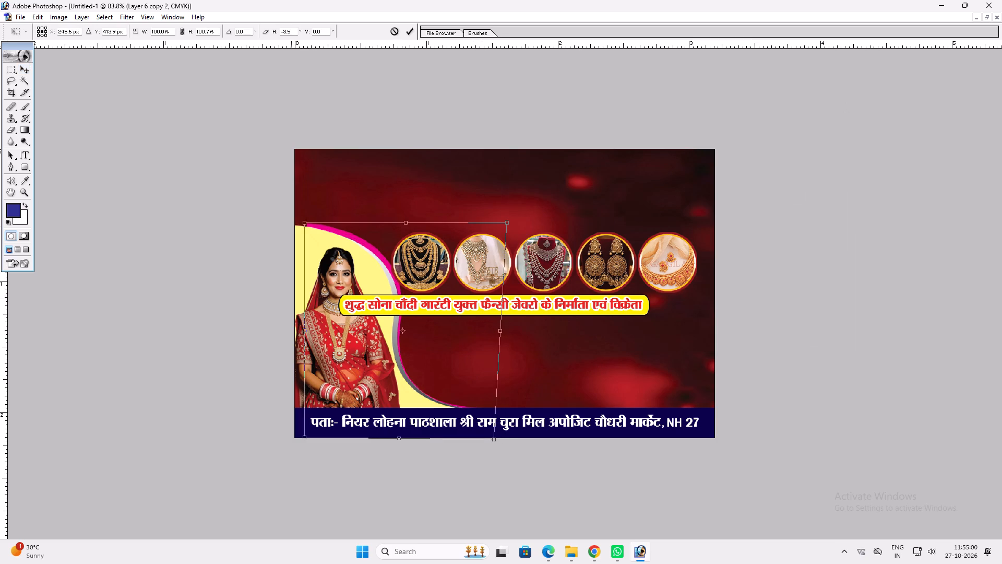
left_click(306, 224, "ctrl")
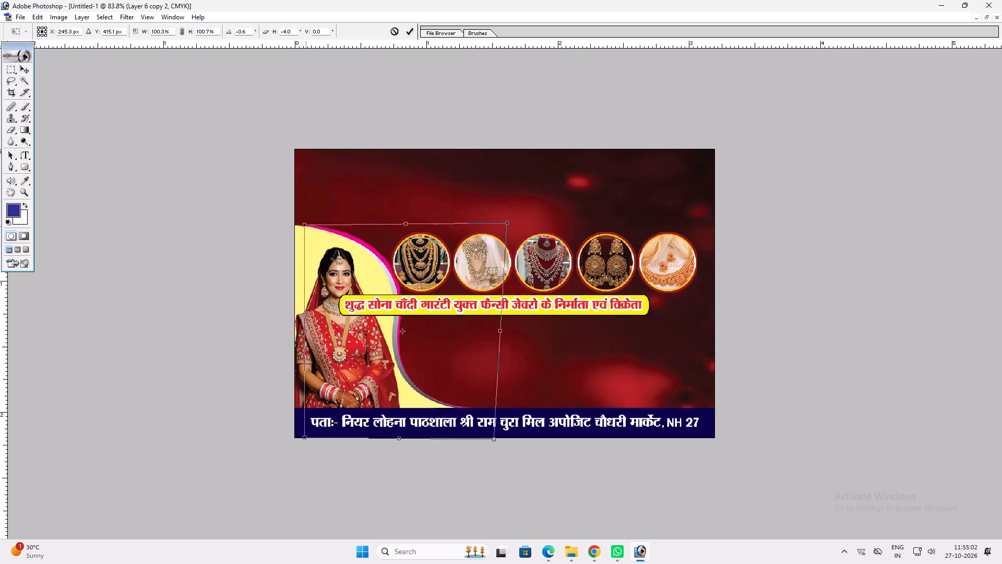
key("Return")
Shift the row of jewellery circles slightly right, clear of the magenta rim.
key("v")
left_click(428, 268, "ctrl")
left_click_drag(427, 268, 437, 268)
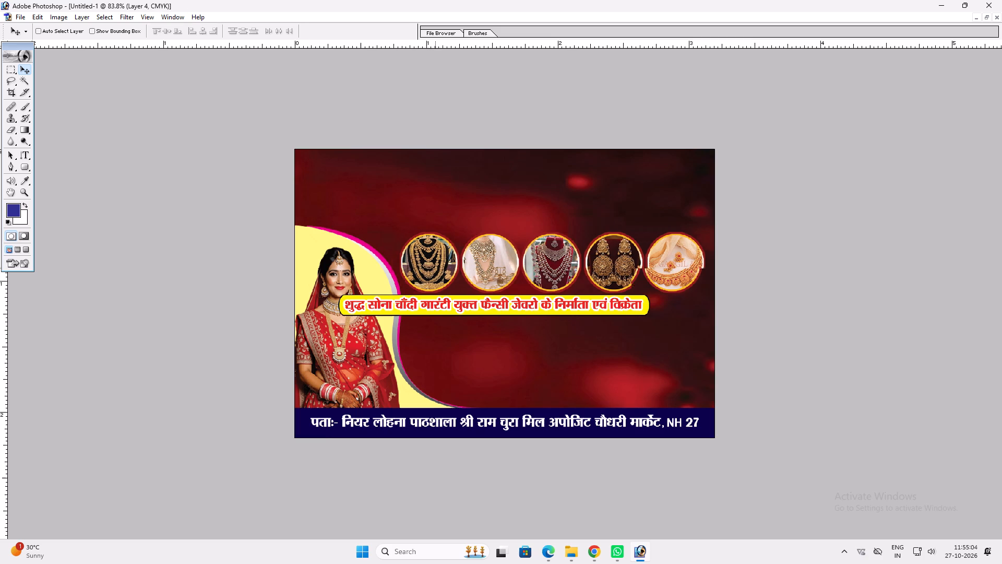
left_click_drag(437, 268, 434, 267)
Move the yellow tagline banner under the jewellery circles and scale it proportionally to about 95.4% so it matches the row's width.
key("ctrl+0")
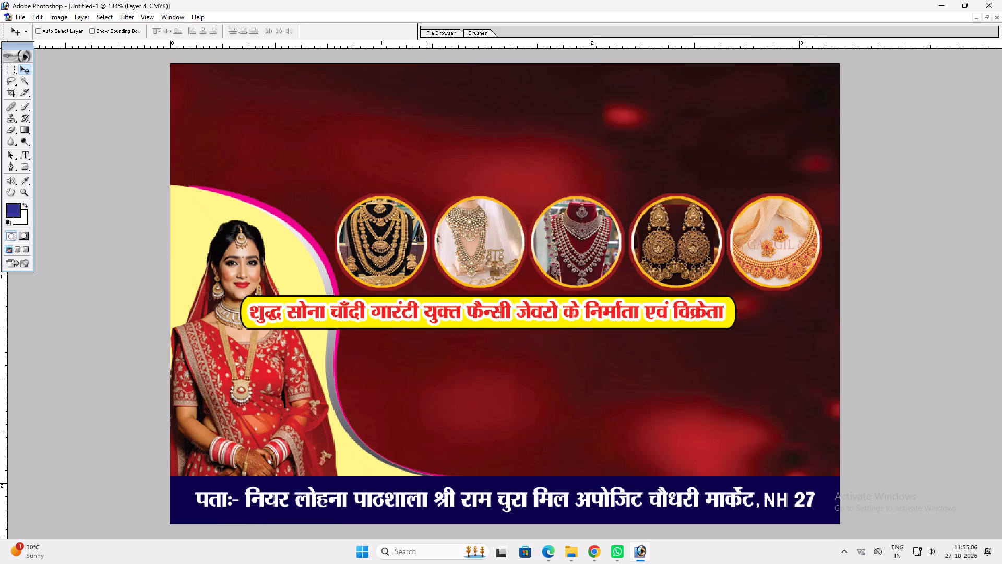
key("v")
left_click(373, 313, "ctrl")
left_click_drag(373, 312, 484, 335)
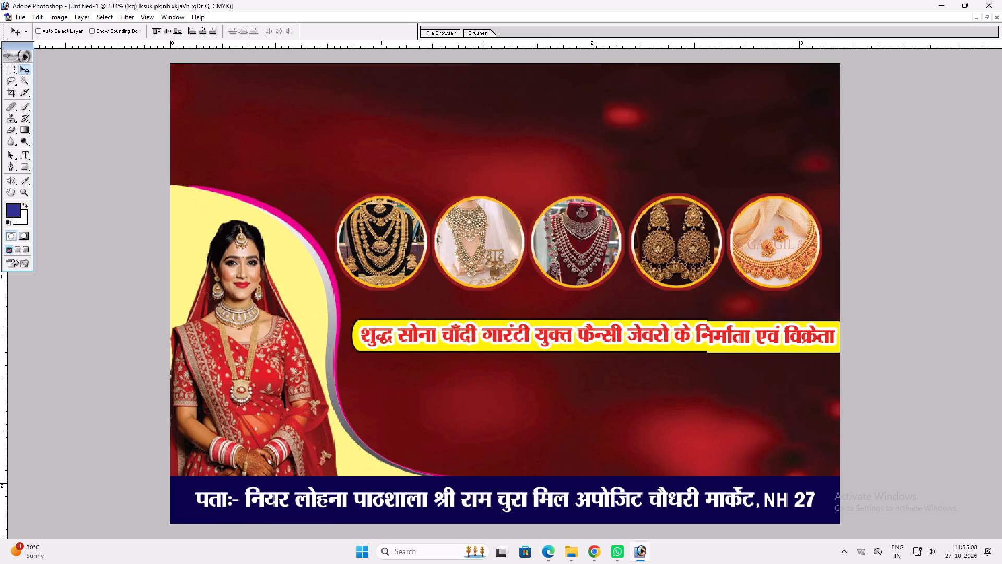
left_click_drag(484, 335, 484, 334)
key("ctrl+t")
left_click_drag(844, 351, 821, 342, "shift")
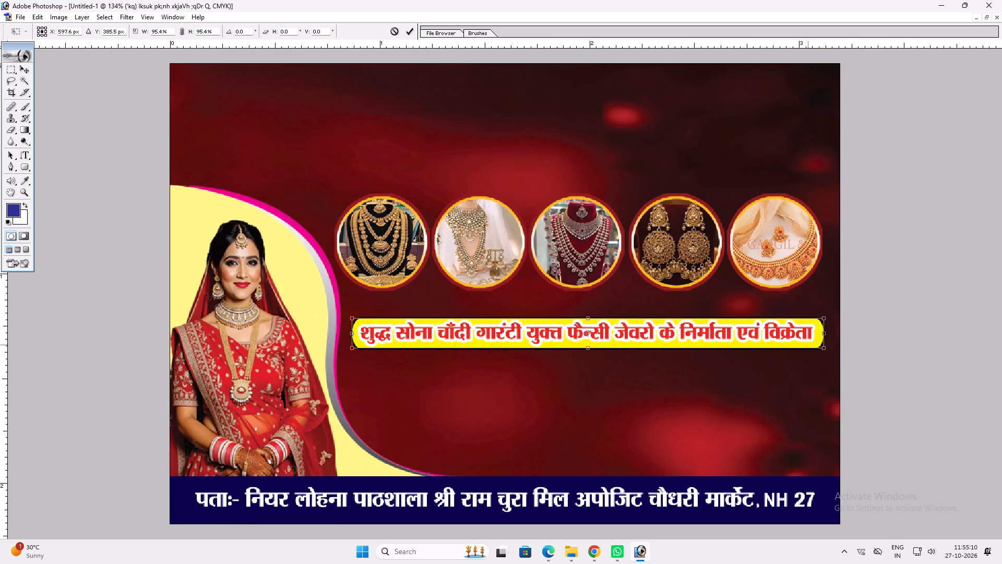
left_click(808, 345, "shift")
key("shift+Return")
key("v")
left_click_drag(769, 337, 767, 326)
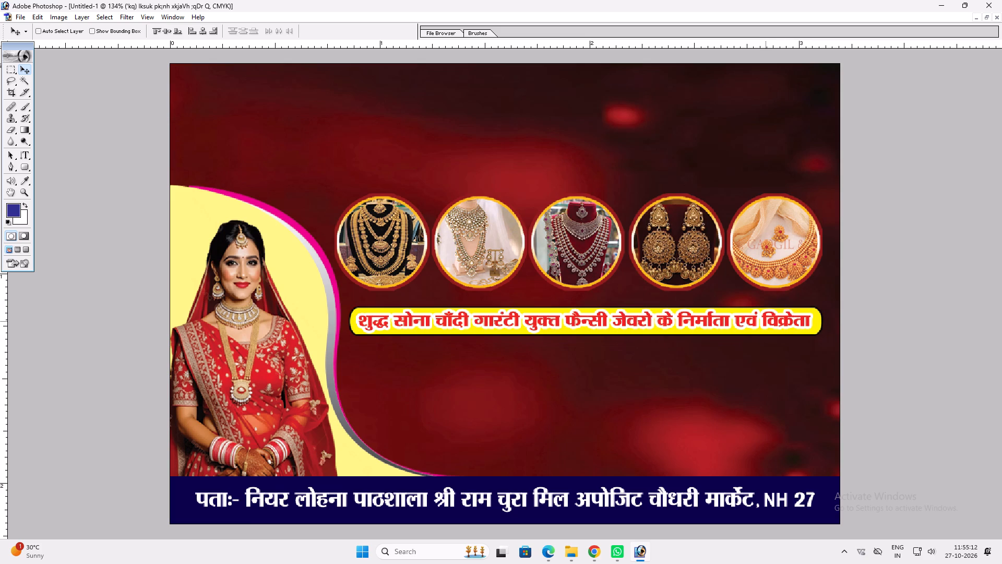
Reduce the Stroke size on the tagline text.
left_click(764, 319, "ctrl")
key("alt+l")
key("alt+y")
key("k")
scroll(715, 251, "down", 1)
key("Return")
key("v")
key("v")
Copy the कृशिव ज्वेलर्स title from the Krishhav Jwelers 6x7 poster into the card document.
key("f")
key("f")
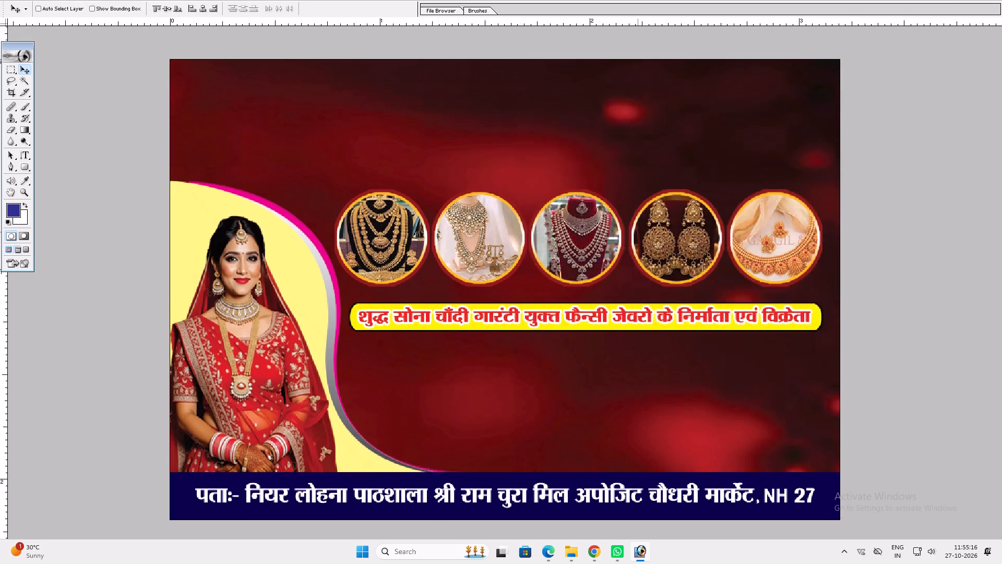
key("f")
key("f")
key("f")
key("f")
left_click(297, 197)
right_click_drag(291, 166, 292, 166)
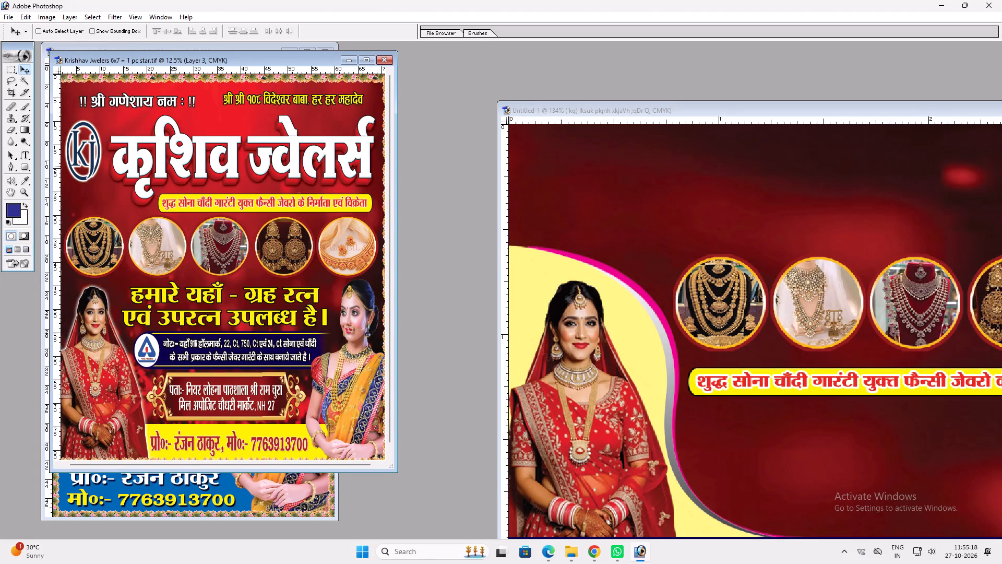
right_click_drag(292, 166, 297, 168)
left_click(303, 170)
right_click(295, 167, "ctrl+shift")
left_click(305, 171, "ctrl+shift")
left_click_drag(297, 168, 674, 184)
Scale the imported title down in two passes, the second to about 28.3%, and place it above the jewellery circles.
key("v")
double_click(655, 105)
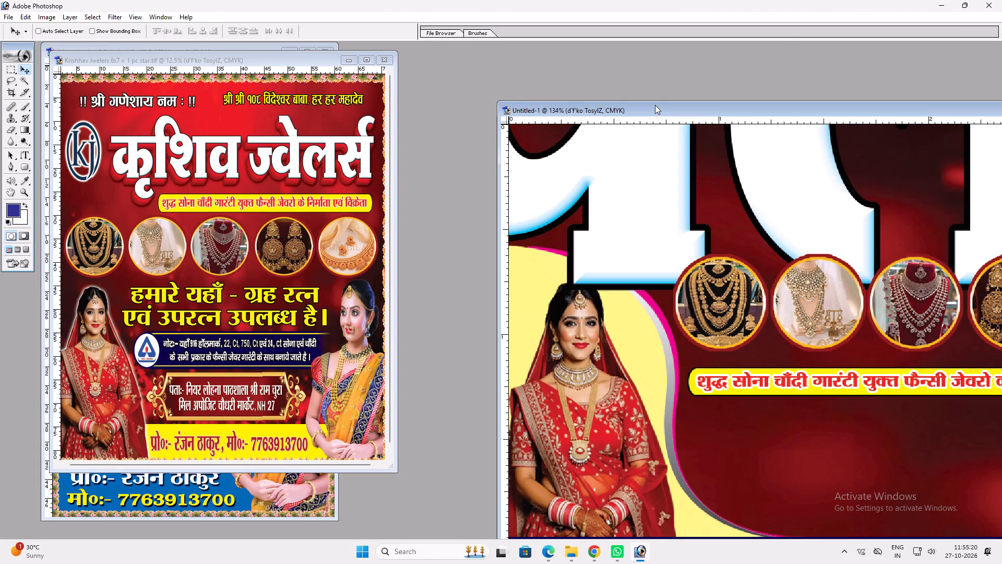
scroll(624, 150, "up", 5)
key("ctrl+t")
left_click_drag(924, 246, 758, 222, "alt+shift")
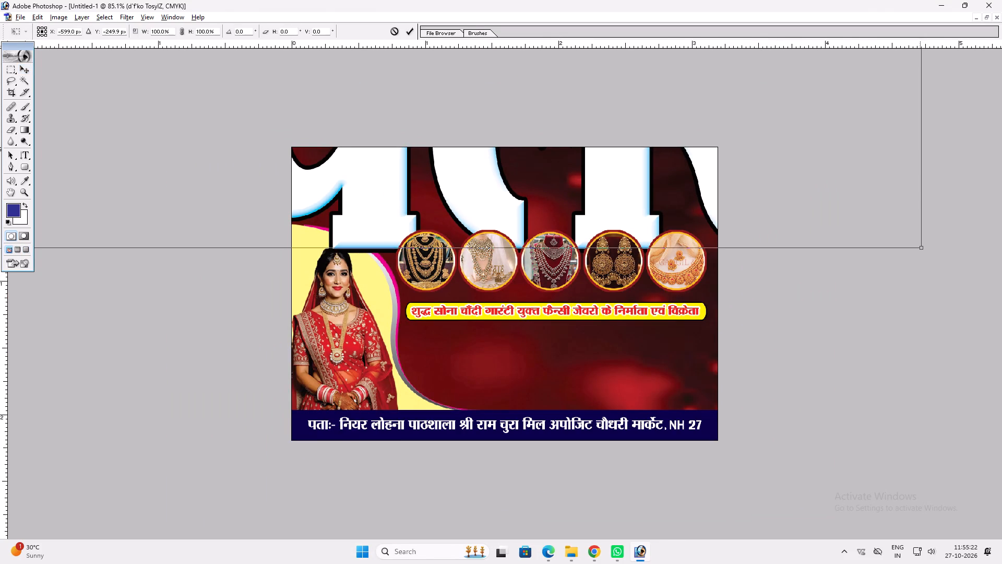
left_click_drag(758, 222, 465, 154, "alt+shift")
key("Return")
key("v")
left_click_drag(439, 122, 687, 255)
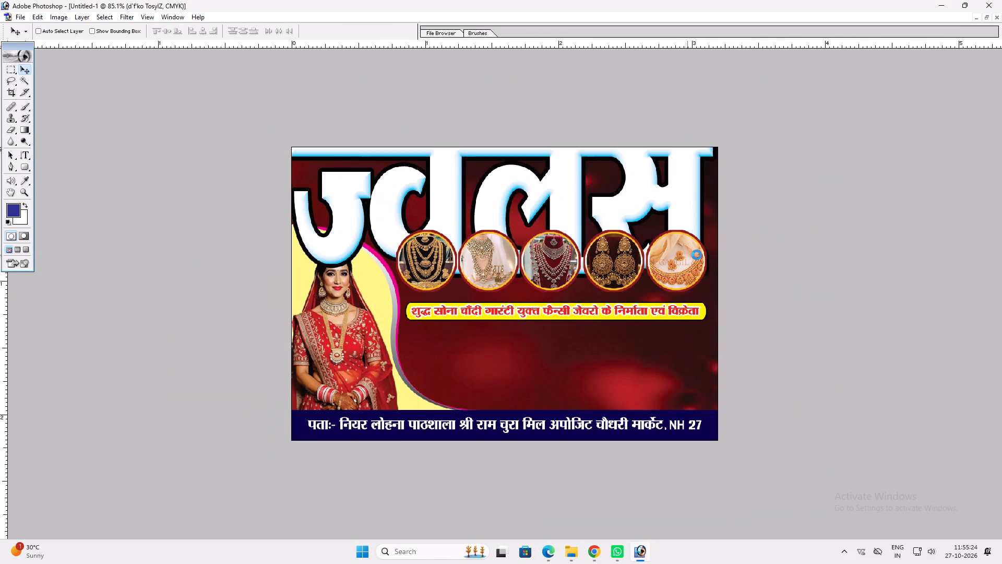
key("ctrl+t")
left_click_drag(714, 276, 398, 195, "alt+shift")
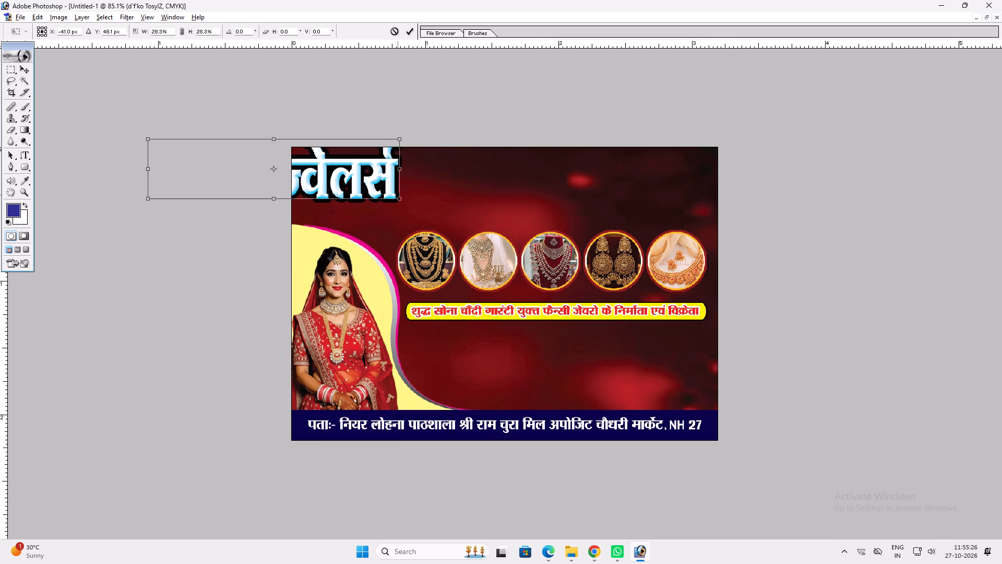
key("Return")
key("v")
left_click_drag(384, 193, 635, 203)
Reduce the Stroke size on the कृशिव ज्वेलर्स title.
key("alt+l")
key("alt+y")
key("alt+k")
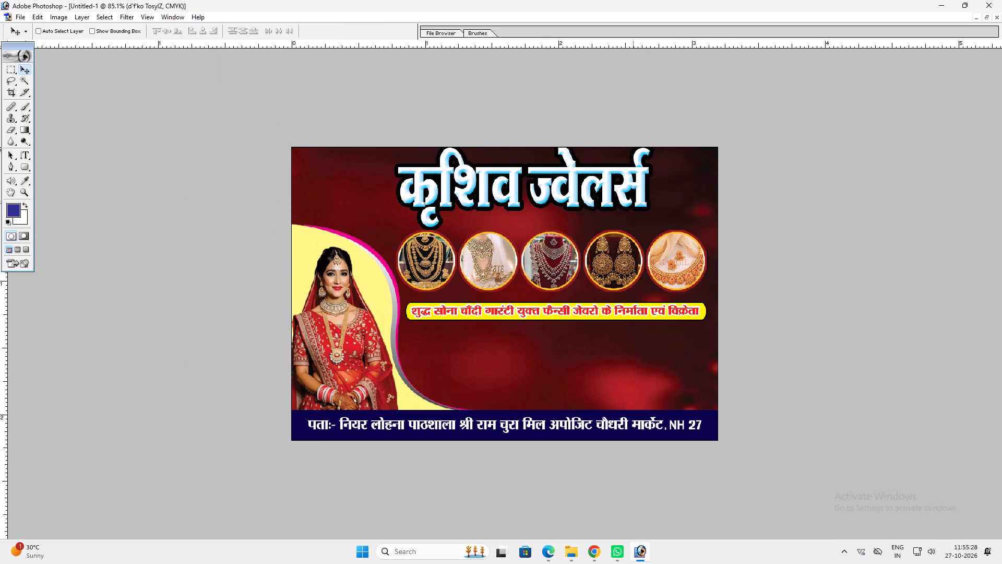
key("alt+l")
key("alt+y")
key("k")
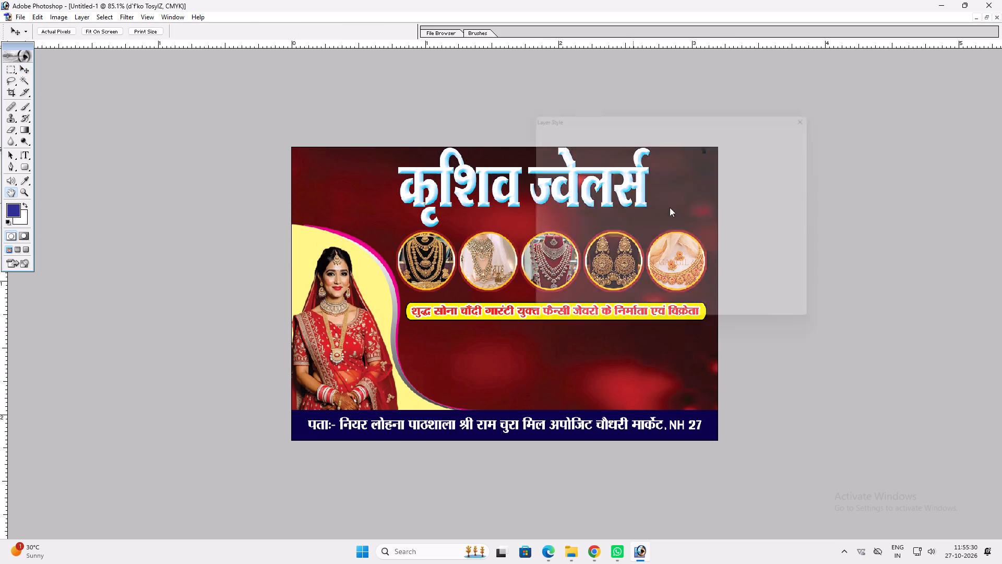
scroll(725, 241, "down", 5)
scroll(685, 222, "down", 2)
Set the title's Bevel and Emboss size to 8 px, shadow opacity to 17%, and lower its highlight opacity slightly.
left_click(571, 196)
left_click(568, 193)
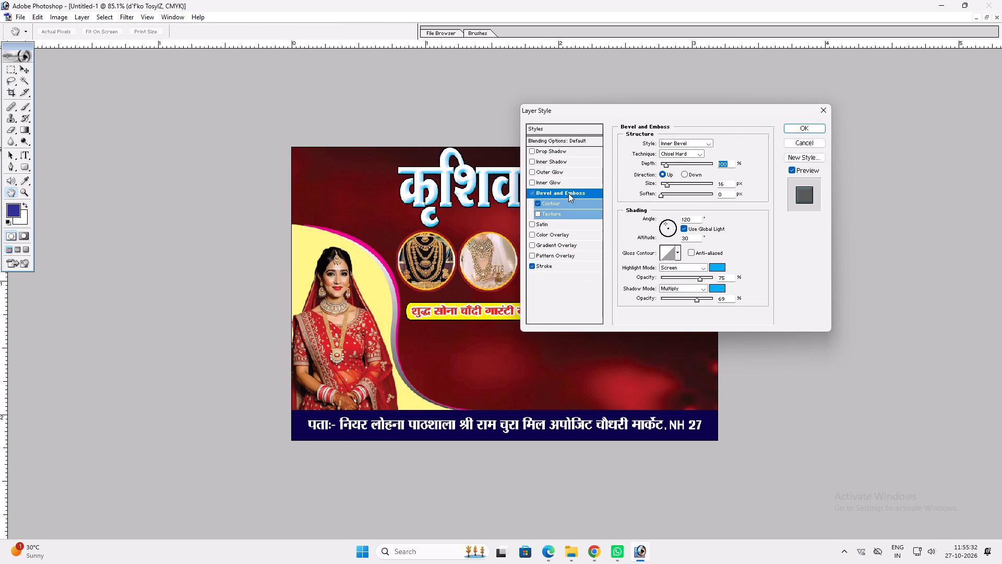
left_click(665, 184)
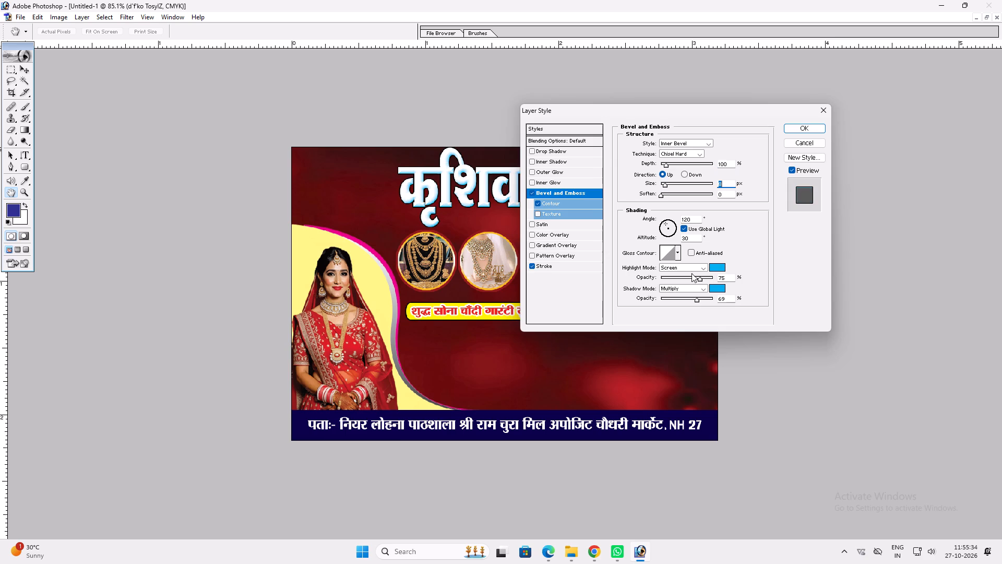
left_click_drag(689, 300, 670, 304)
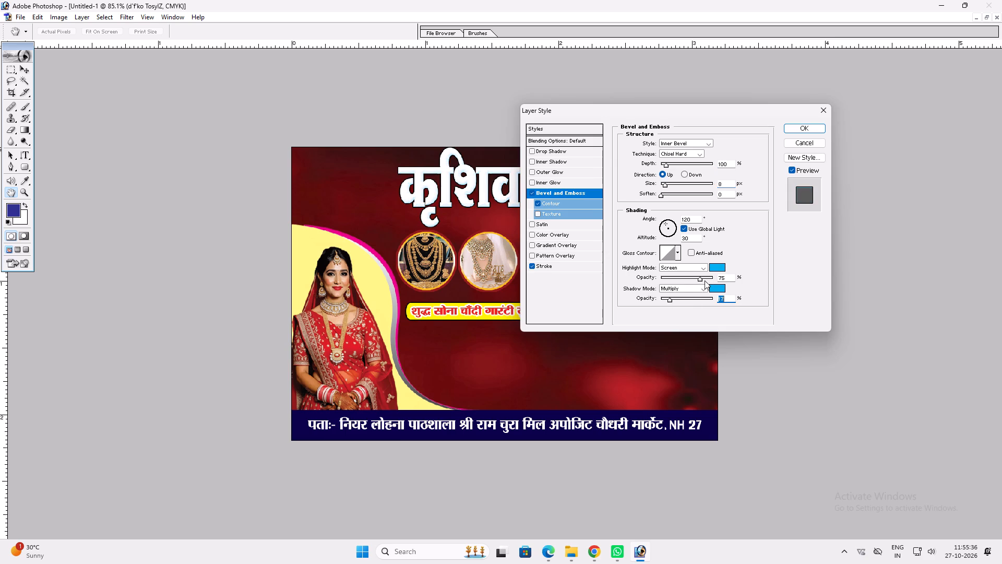
left_click_drag(700, 279, 696, 280)
Add a Drop Shadow to the title with 100% opacity, 4 px distance and 0 px size.
left_click(569, 151)
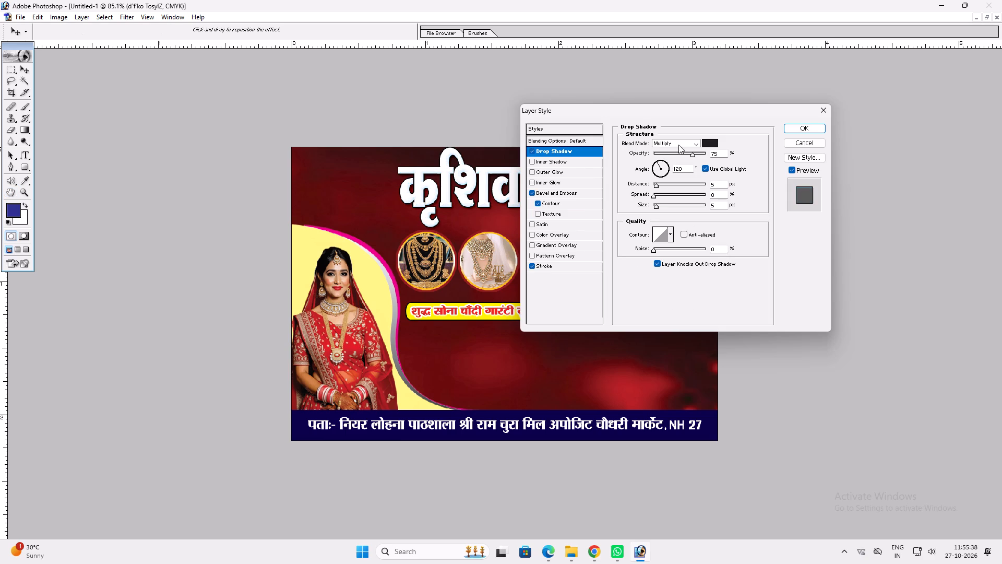
left_click_drag(695, 153, 734, 156)
left_click_drag(658, 205, 596, 205)
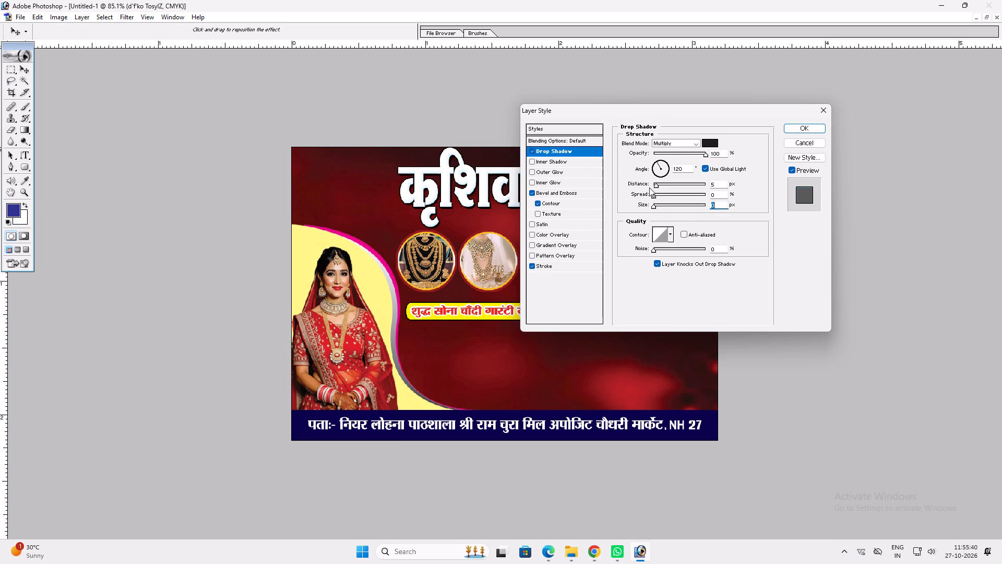
left_click(655, 187)
key("Return")
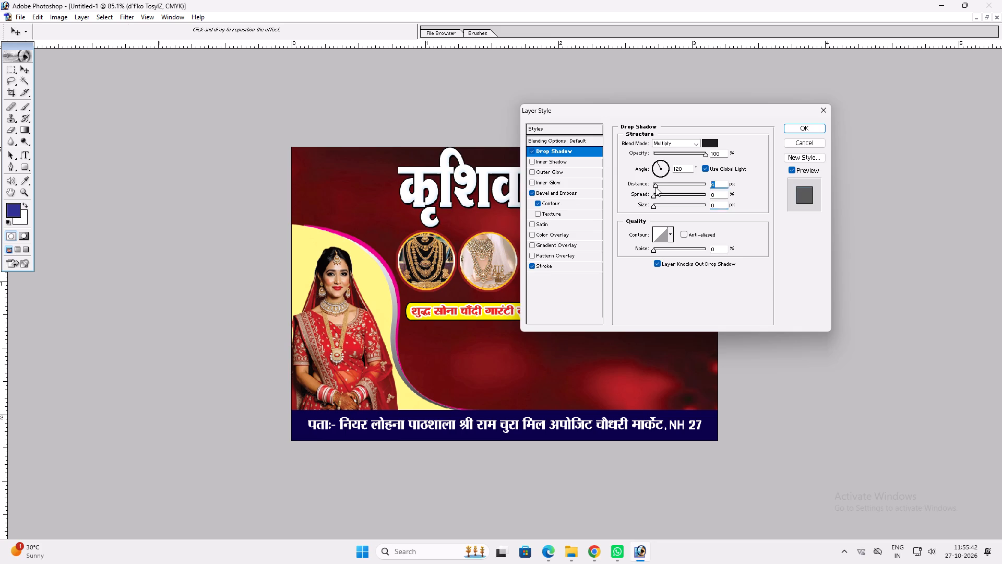
Flatten the title to about 80.7% height, widen it to about 115%, and move it left over the card.
key("ctrl+t")
left_click_drag(608, 145, 604, 156, "shift")
left_click_drag(645, 177, 675, 177, "alt+shift")
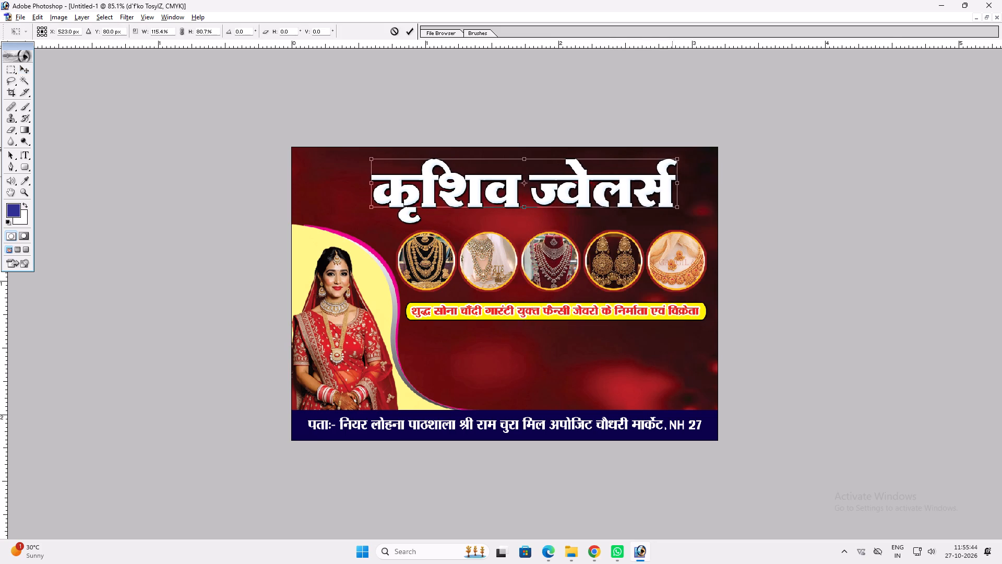
left_click_drag(675, 177, 679, 177, "alt+shift")
key("Return")
left_click_drag(642, 195, 611, 193)
Stretch the title wider and taller to span from above the bride to near the card's right edge, fine-tuning its width.
key("ctrl+t")
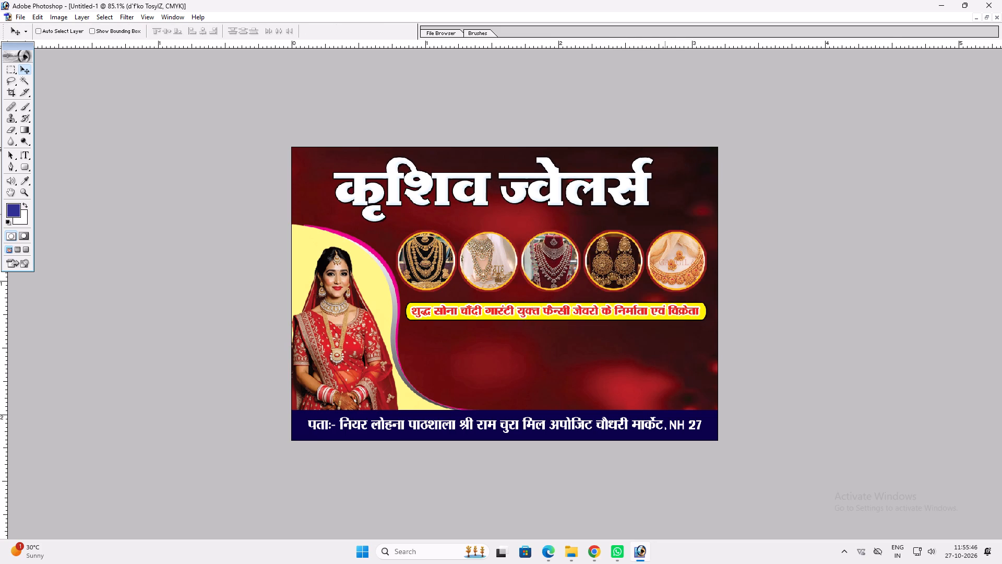
left_click_drag(654, 206, 700, 205, "shift")
left_click_drag(674, 213, 674, 219, "shift")
key("shift+Return")
key("ctrl+t")
left_click_drag(701, 184, 707, 183, "shift")
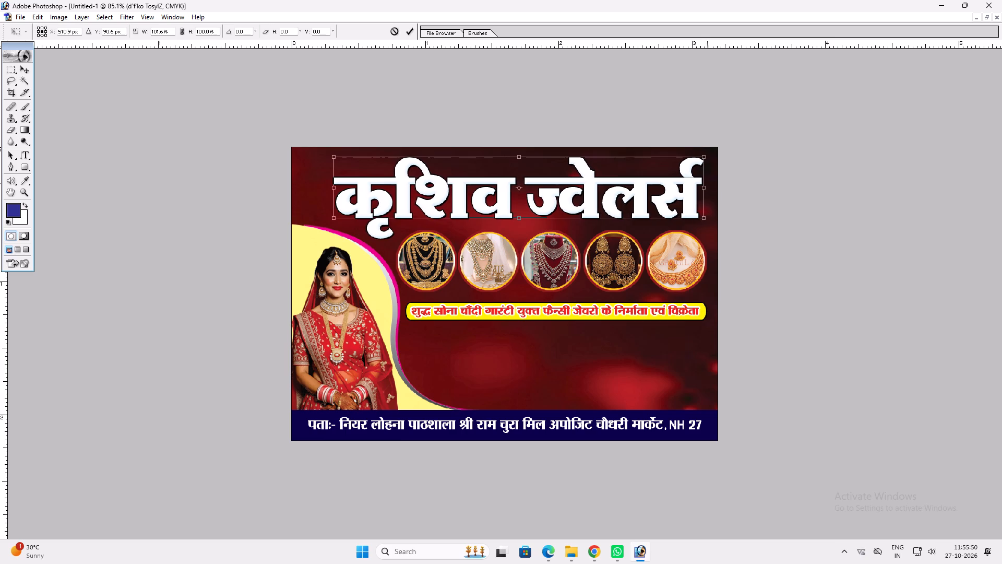
left_click_drag(707, 183, 708, 183, "shift")
key("shift+Return")
key("ctrl+t")
left_click(337, 198, "shift")
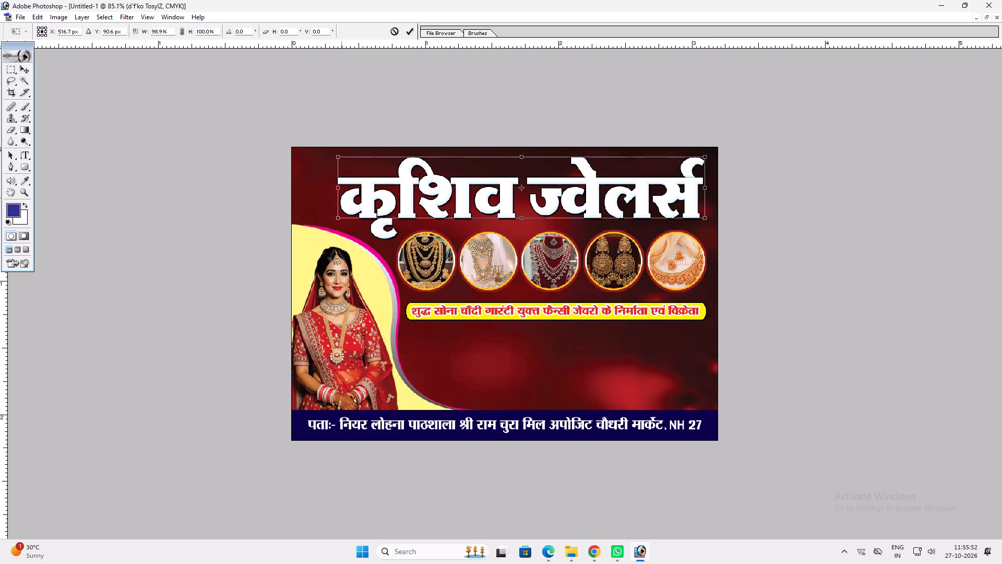
key("Return")
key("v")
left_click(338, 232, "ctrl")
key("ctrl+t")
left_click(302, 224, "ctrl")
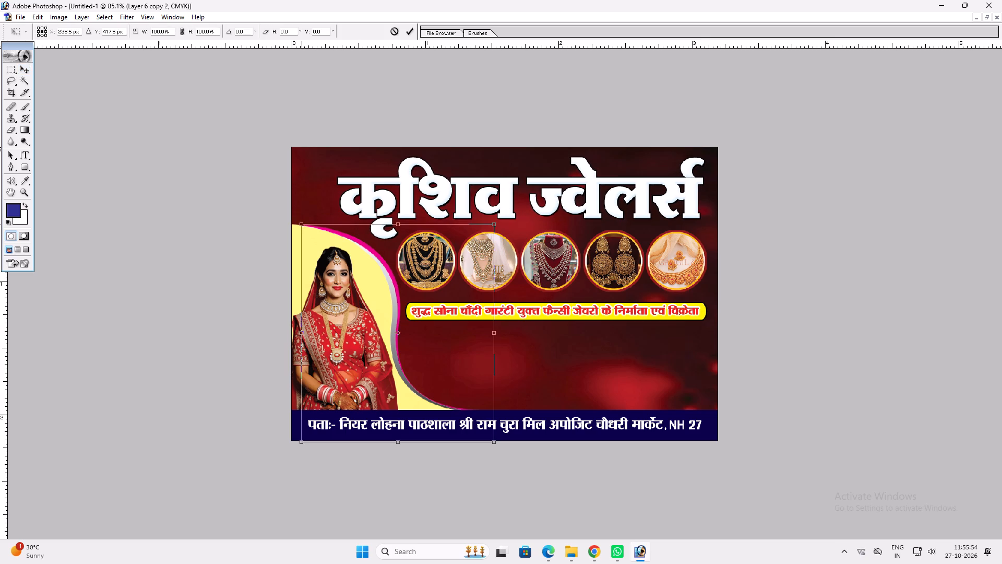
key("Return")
Copy the round kj logo from the Krishhav Jwelers 6x7 poster into the card document.
key("f")
key("f")
key("f")
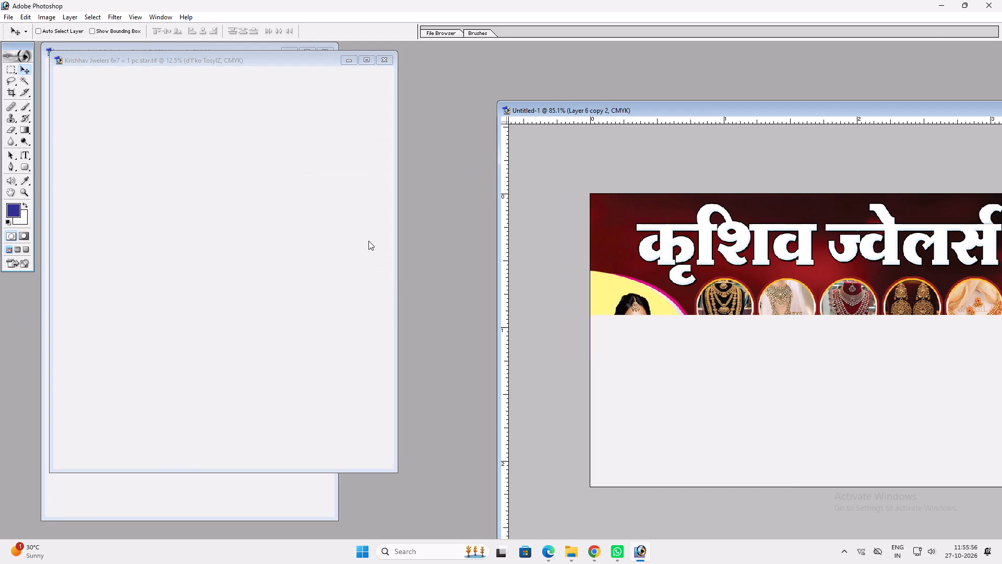
left_click(283, 226)
key("v")
left_click(79, 153, "ctrl")
left_click_drag(79, 153, 602, 222)
key("v")
left_click_drag(612, 227, 707, 237)
double_click(701, 112)
Reduce the kj logo's height to about 60%, then shrink the whole logo towards its lower-left corner.
scroll(398, 140, "up", 4, "ctrl")
key("ctrl+t")
left_click_drag(475, 76, 482, 186, "shift")
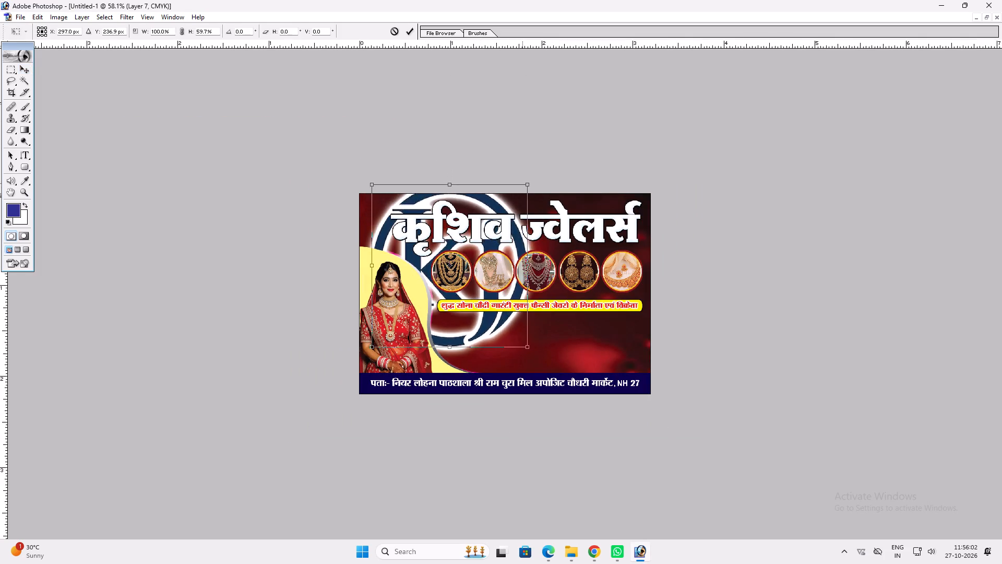
left_click_drag(530, 181, 468, 218, "alt+shift")
key("Return")
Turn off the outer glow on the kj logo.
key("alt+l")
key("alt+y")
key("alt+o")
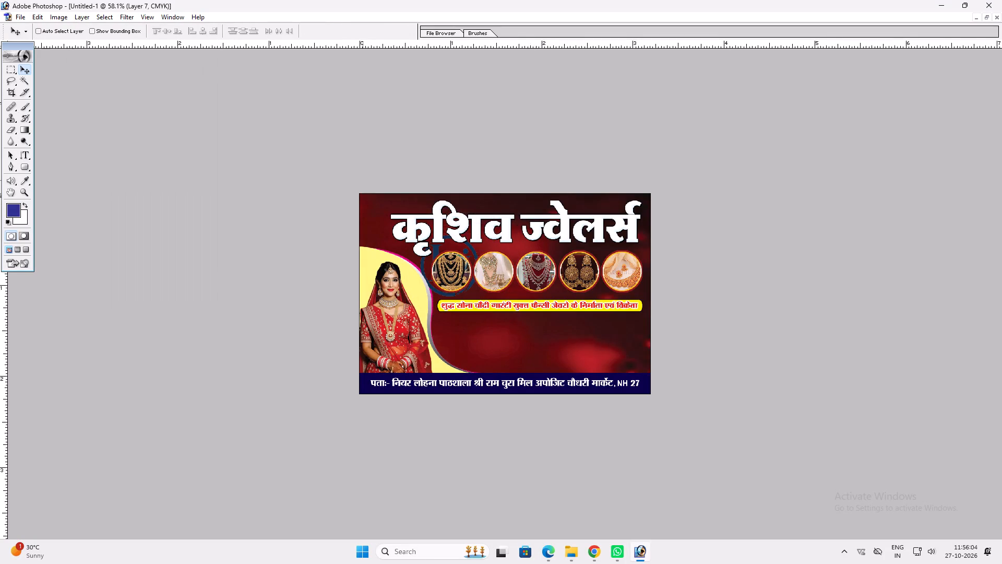
Scale the kj logo to about 76% and move it into the card's upper-left corner beside the title.
key("ctrl+t")
left_click_drag(479, 298, 466, 282, "shift")
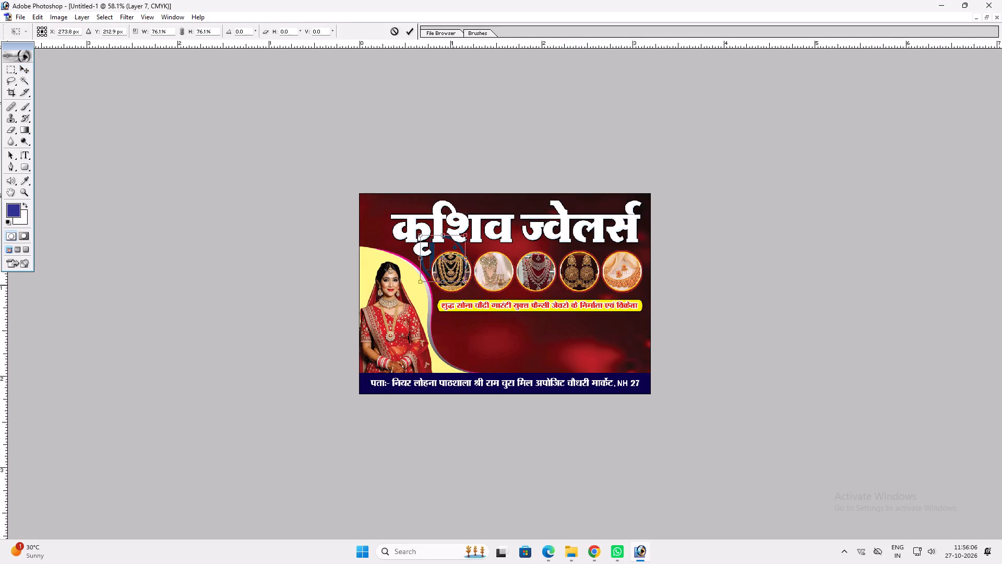
left_click(451, 284, "shift")
key("shift+Return")
key("v")
left_click_drag(440, 277, 390, 243)
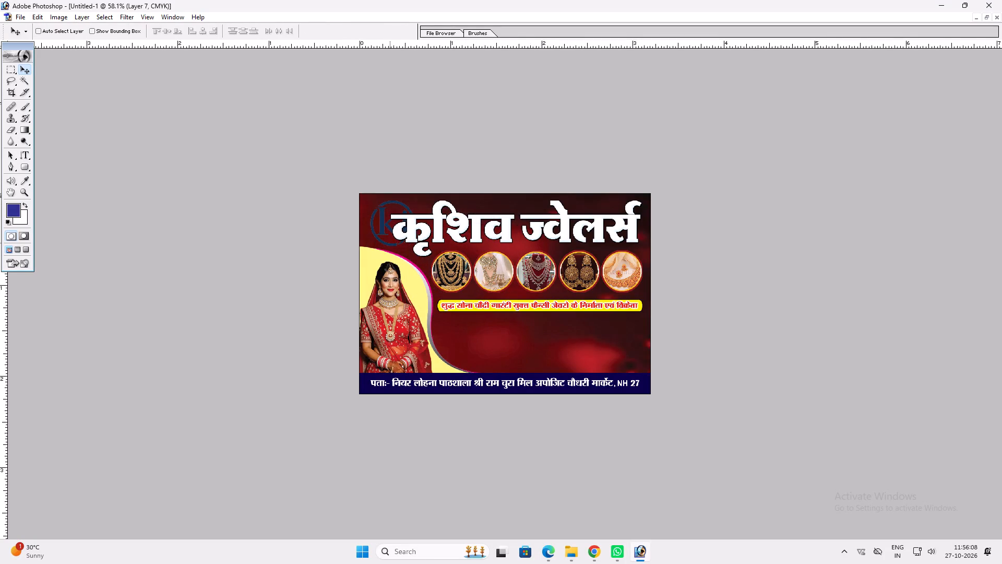
left_click_drag(390, 243, 389, 242)
Narrow the title to about 90% by pulling in its left edge, clearing the kj logo.
left_click(405, 236, "ctrl")
key("ctrl+t")
left_click_drag(391, 226, 414, 224, "shift")
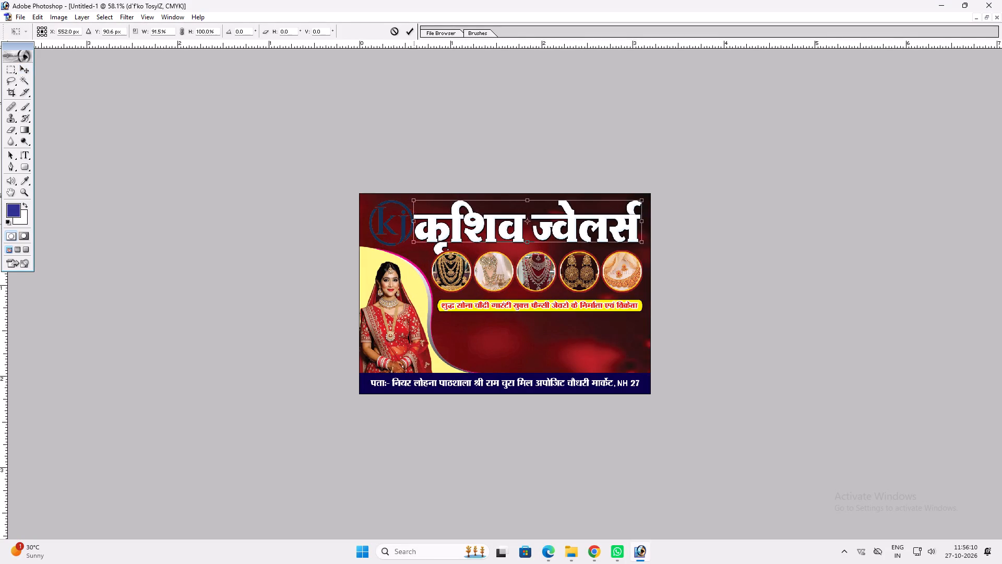
left_click_drag(414, 224, 417, 224, "shift")
key("shift+Return")
Shrink the row of jewellery circles slightly toward its lower-right end, away from the yellow curve.
left_click(441, 258, "ctrl")
key("ctrl+t")
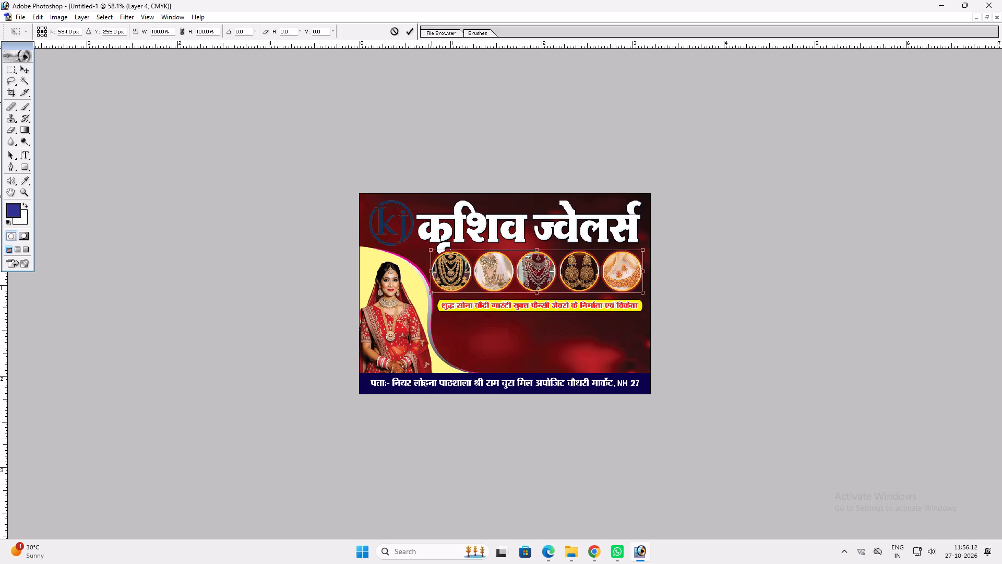
left_click_drag(431, 251, 448, 253, "shift")
key("shift+Return")
key("v")
Slightly reduce the title's height from its lower edge.
left_click(446, 226, "ctrl")
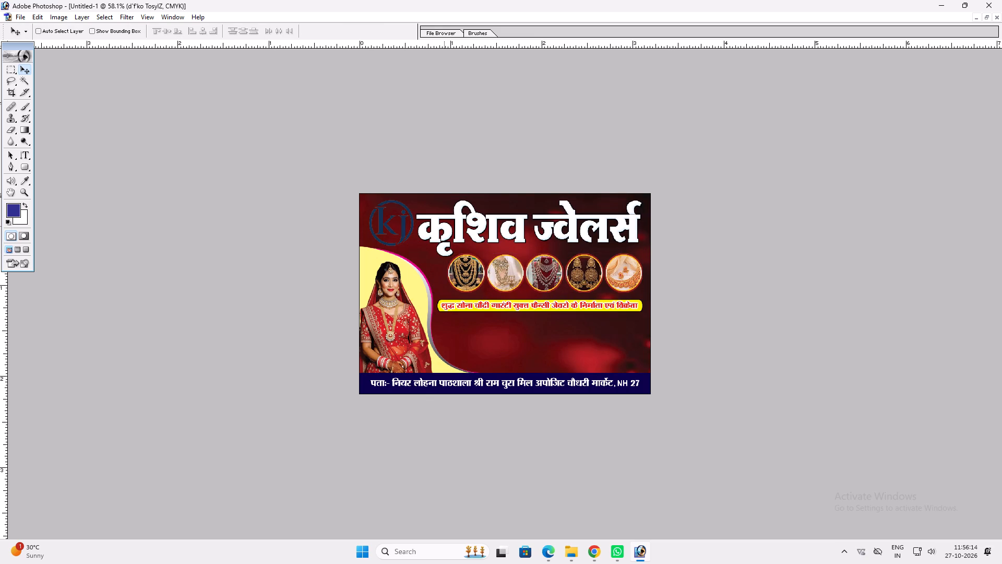
key("ctrl+t")
left_click_drag(486, 248, 492, 246, "shift")
key("Return")
Shrink the kj logo to about 88% and move it closer to the card's left edge.
key("ctrl+plus")
key("ctrl+plus")
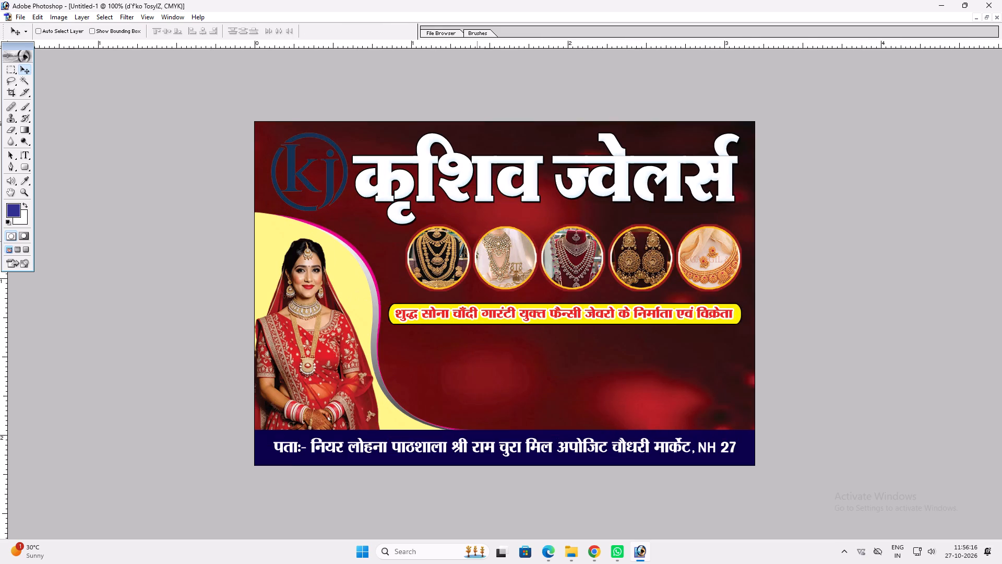
key("space")
left_click(327, 194, "ctrl")
key("ctrl+t")
left_click_drag(345, 130, 340, 134, "alt+shift")
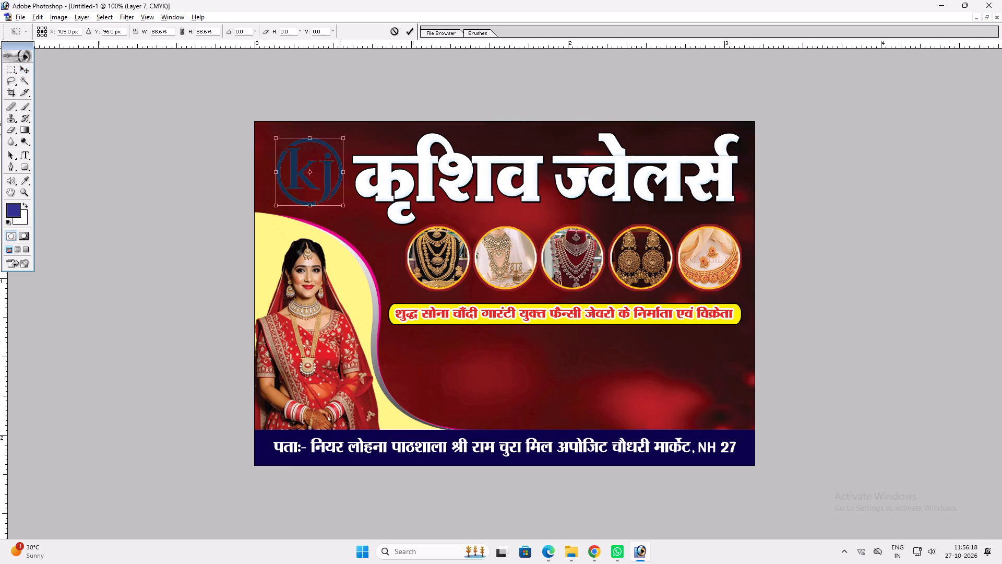
left_click_drag(340, 134, 339, 134, "alt+shift")
key("Return")
key("v")
left_click_drag(328, 166, 313, 166)
key("ctrl+t")
left_click(308, 133, "ctrl")
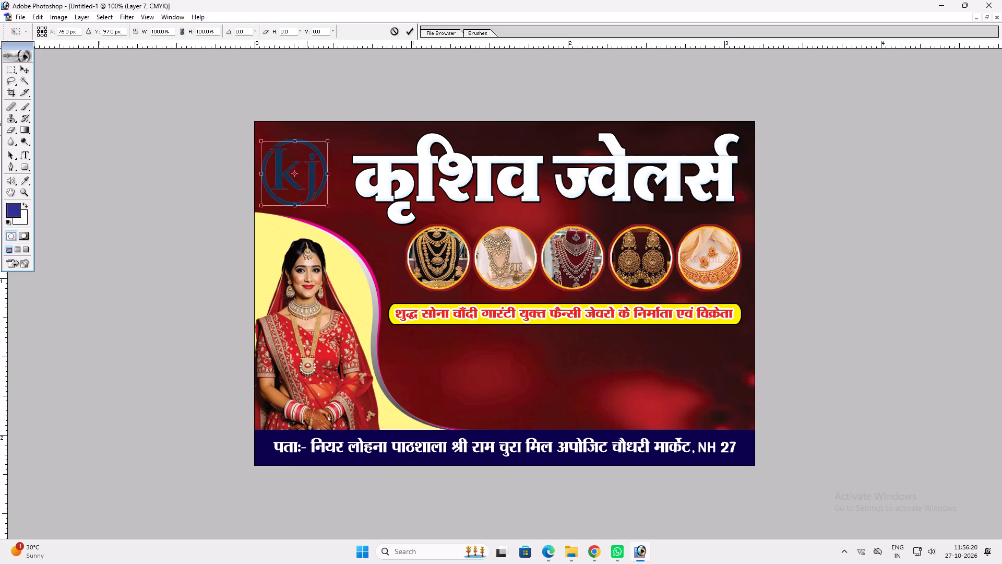
key("Return")
key("v")
Apply an outer glow to the kj logo with 30% spread and 18 px size.
key("alt+l")
key("alt+y")
key("o")
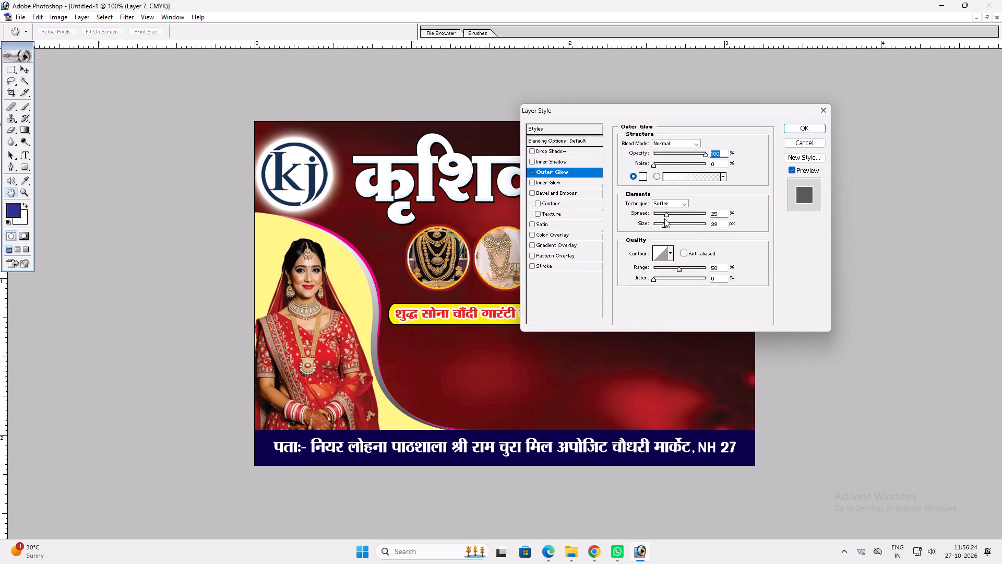
left_click(665, 215)
left_click_drag(665, 226, 657, 225)
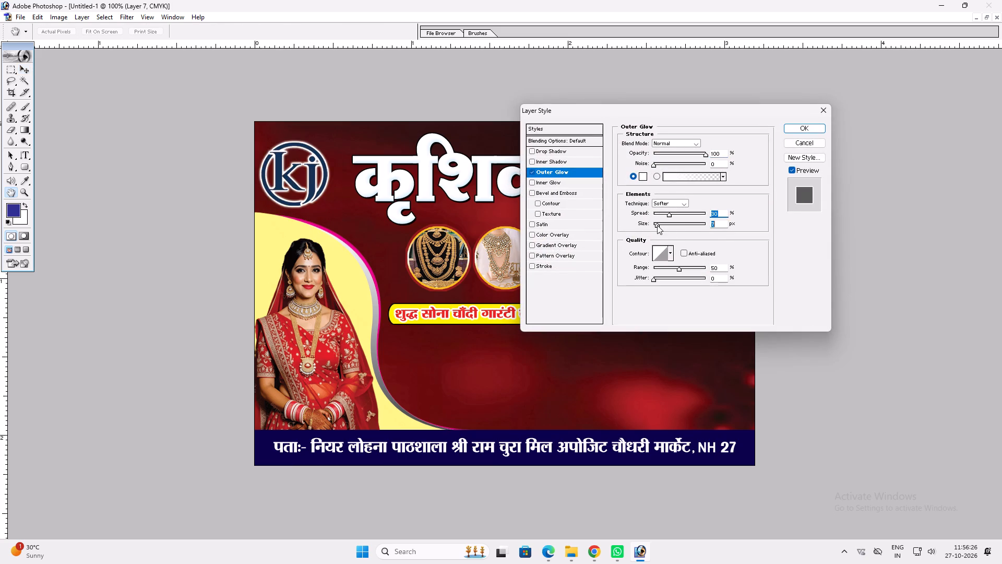
left_click_drag(657, 225, 660, 222)
key("Return")
Reduce the kj logo's outer glow size to about 10 px.
key("alt+l")
key("alt+y")
key("o")
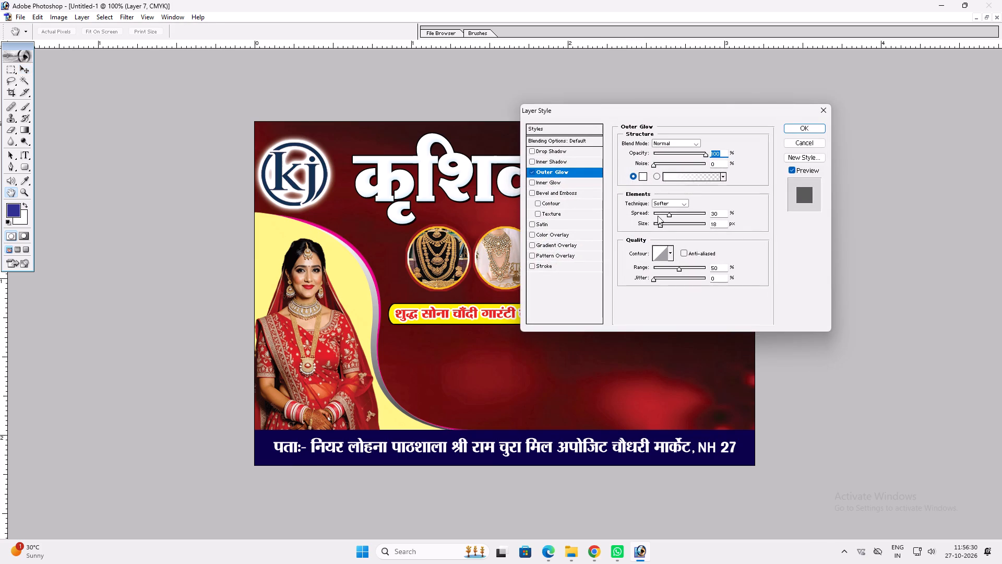
left_click_drag(657, 225, 636, 224)
left_click(659, 224)
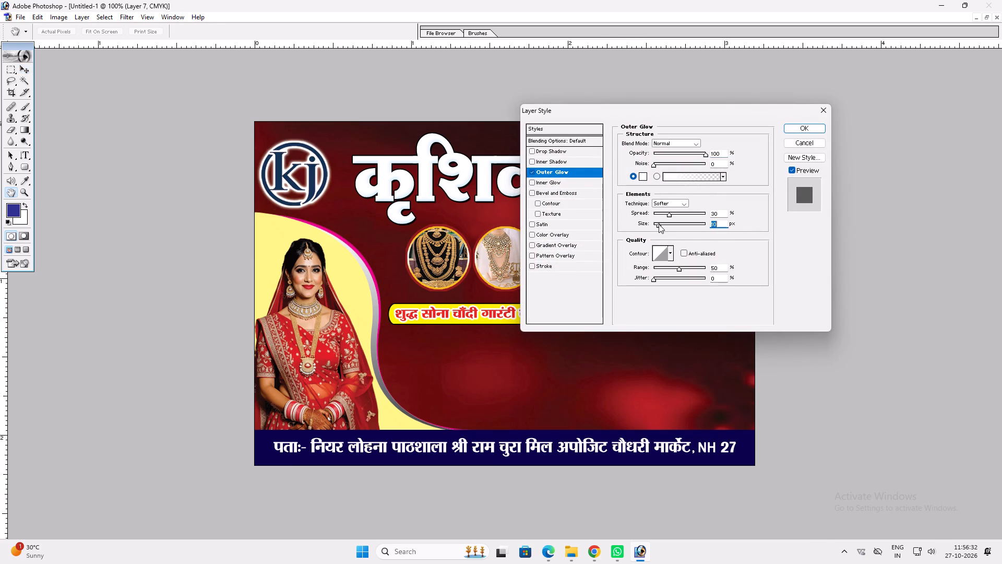
key("Return")
key("ctrl+t")
left_click(329, 144, "shift")
key("Return")
key("v")
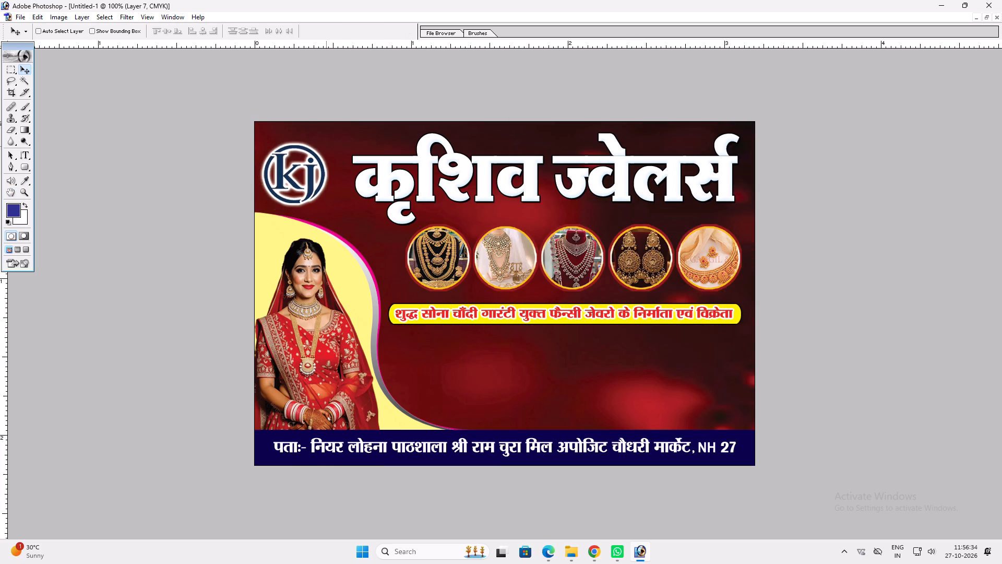
Widen the title to about 104% toward the kj logo and stretch its lower edge down toward the jewellery row.
left_click(361, 182, "ctrl")
key("ctrl+t")
left_click_drag(351, 177, 333, 172, "shift")
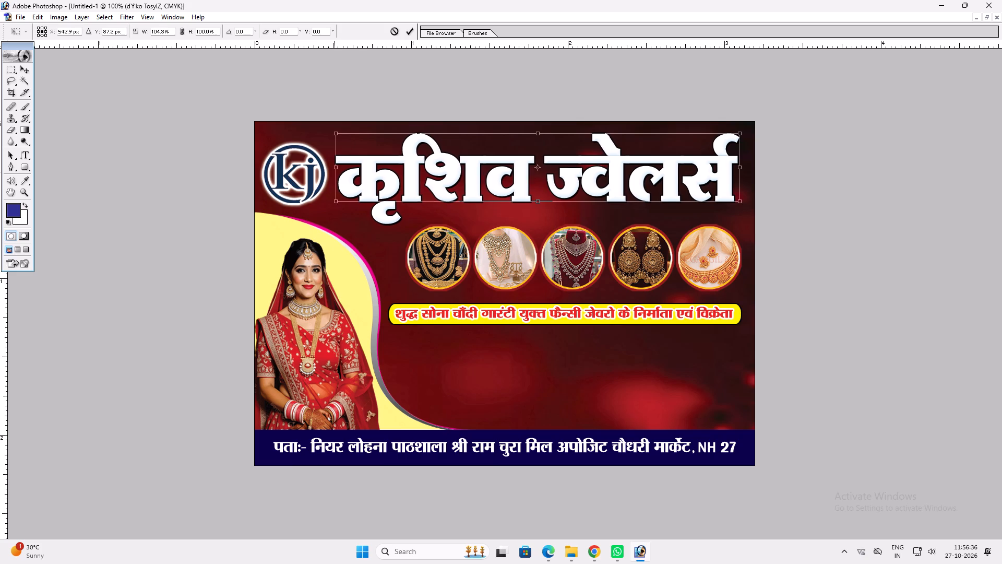
left_click_drag(426, 201, 421, 215, "shift")
key("shift+Return")
type("vv")
Set the title's drop shadow distance to 14 px.
key("alt+l")
type("yd")
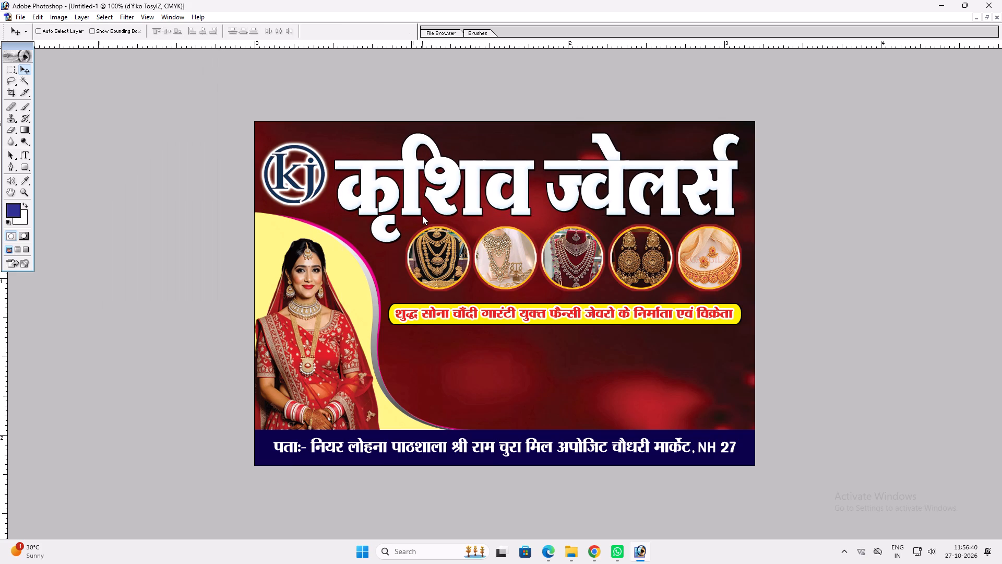
left_click(660, 188)
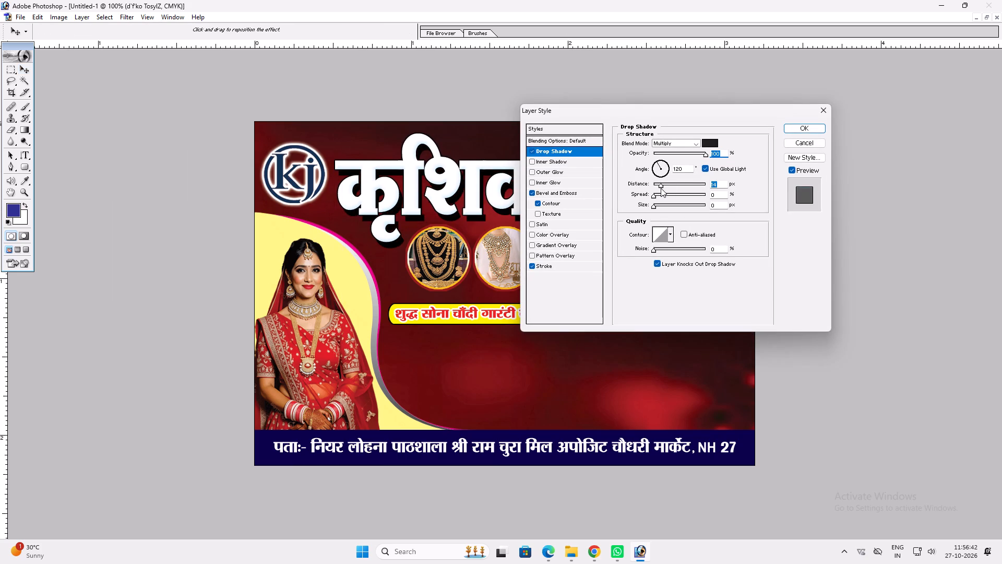
key("Return")
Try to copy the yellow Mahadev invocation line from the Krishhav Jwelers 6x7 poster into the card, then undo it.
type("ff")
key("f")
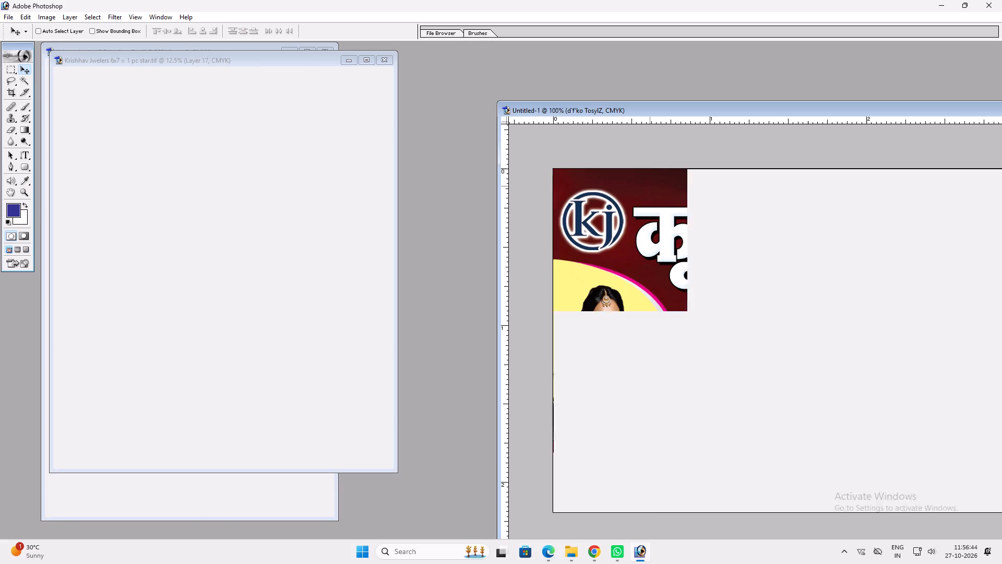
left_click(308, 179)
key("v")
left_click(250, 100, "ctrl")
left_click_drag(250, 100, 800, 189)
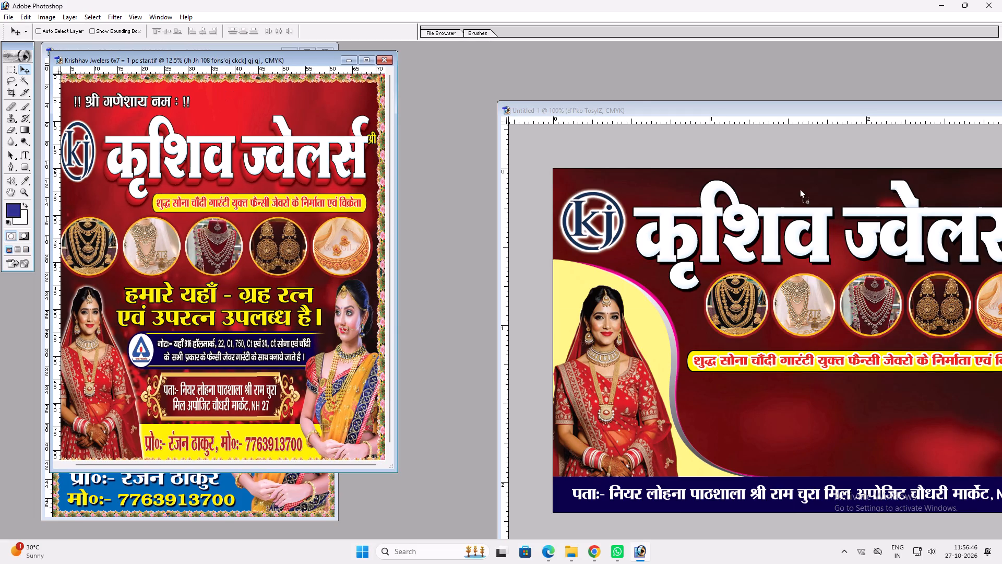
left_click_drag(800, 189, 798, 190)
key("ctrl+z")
Copy the white "!! श्री गणेशाय नम: !!" line from the Krishhav Jwelers 6x7 poster into the card document.
left_click(188, 123, "ctrl")
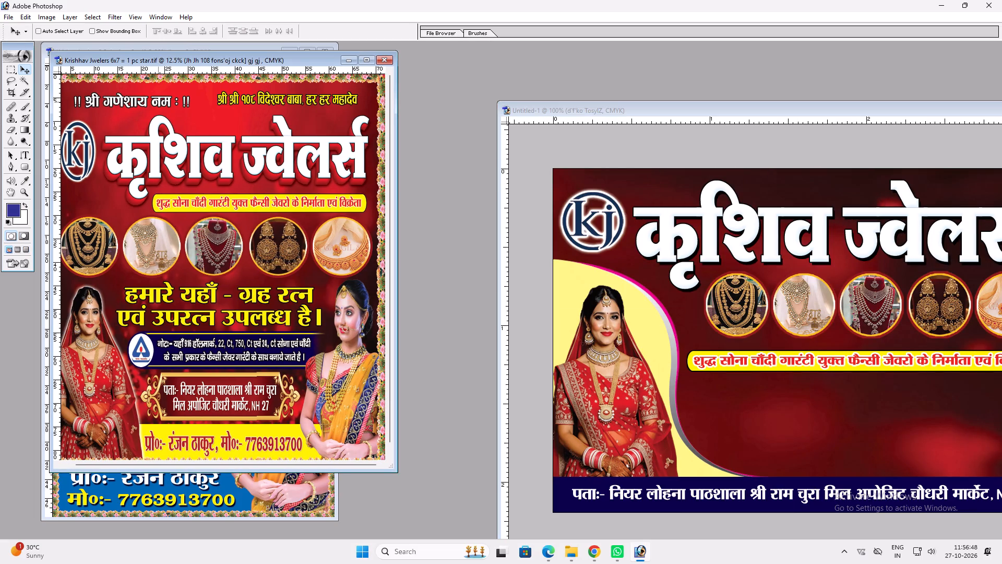
left_click(158, 101, "ctrl")
left_click(155, 101, "ctrl")
left_click(153, 101, "ctrl")
left_click_drag(153, 101, 675, 155, "ctrl")
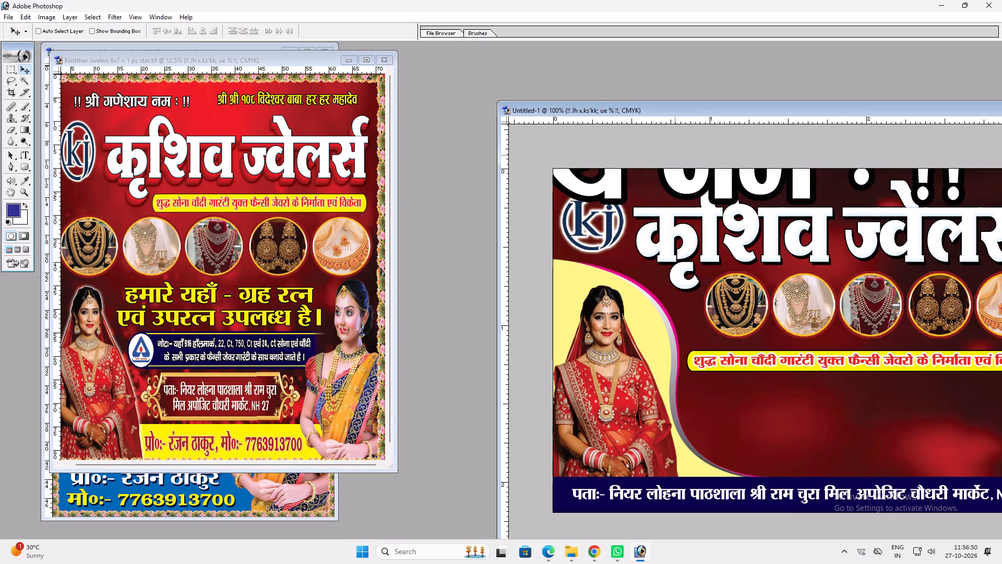
key("v")
double_click(638, 101)
double_click(625, 107)
Shrink the Ganesh invocation line to roughly the title's width and move it over the title.
left_click_drag(529, 142, 569, 175)
key("ctrl+t")
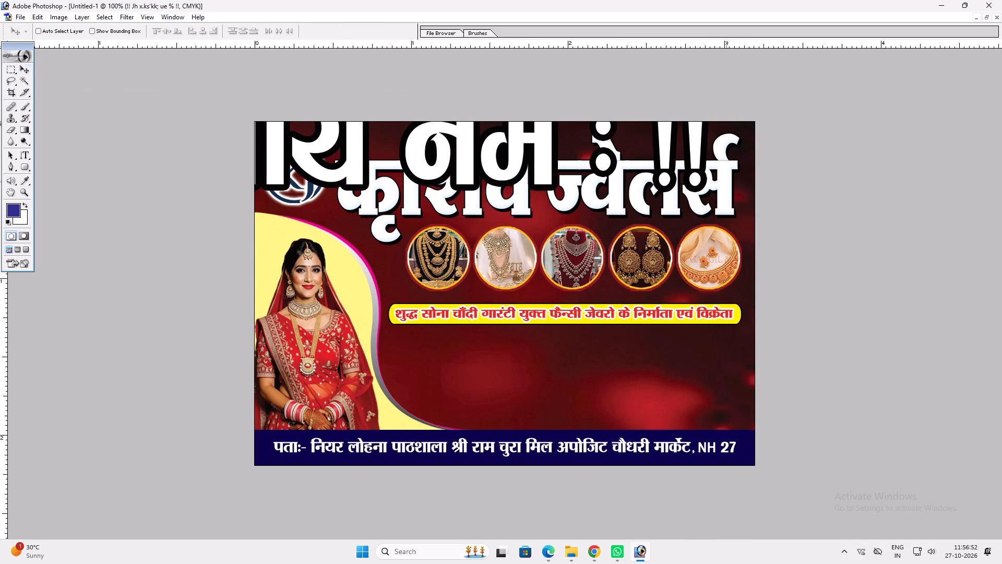
left_click_drag(704, 180, 447, 142, "alt+shift")
key("Return")
type("vv")
left_click_drag(423, 146, 714, 190)
Thin the black stroke around the Ganesh invocation line.
key("alt+l")
key("alt+y")
key("alt+k")
key("alt+l")
key("alt+y")
key("k")
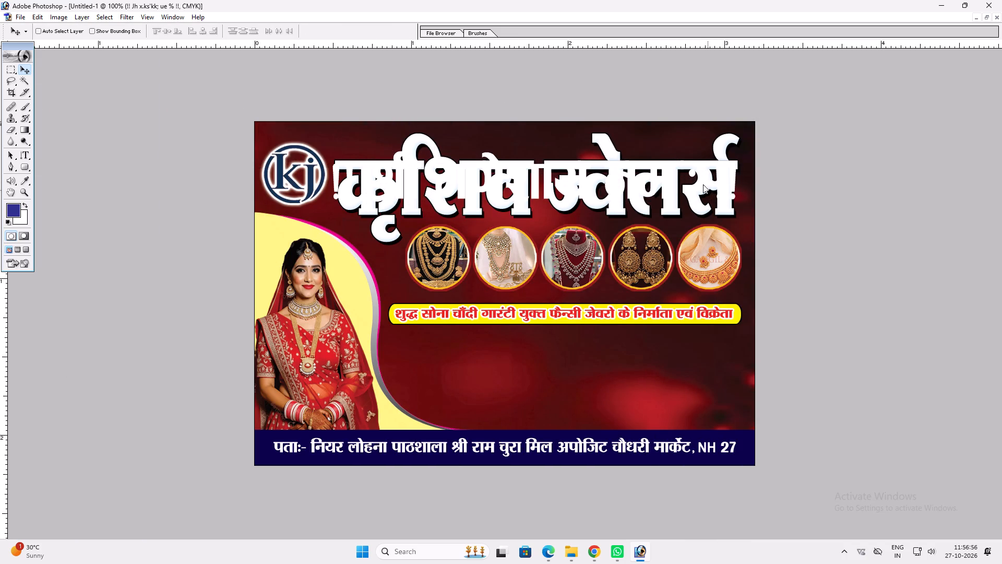
scroll(703, 215, "down", 9)
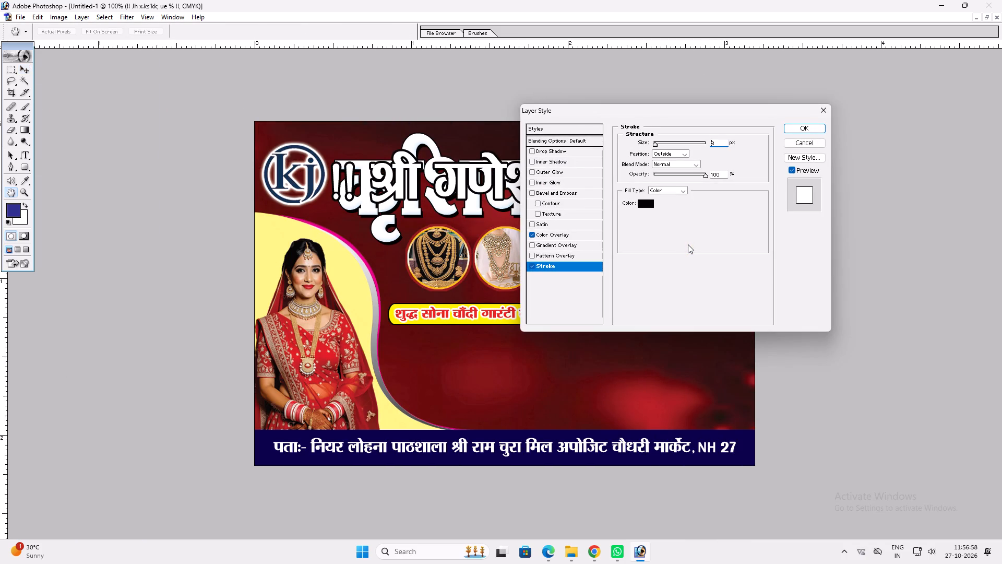
Change the Ganesh invocation line's colour overlay to yellow with Y at 100%.
left_click(583, 234)
left_click(712, 143)
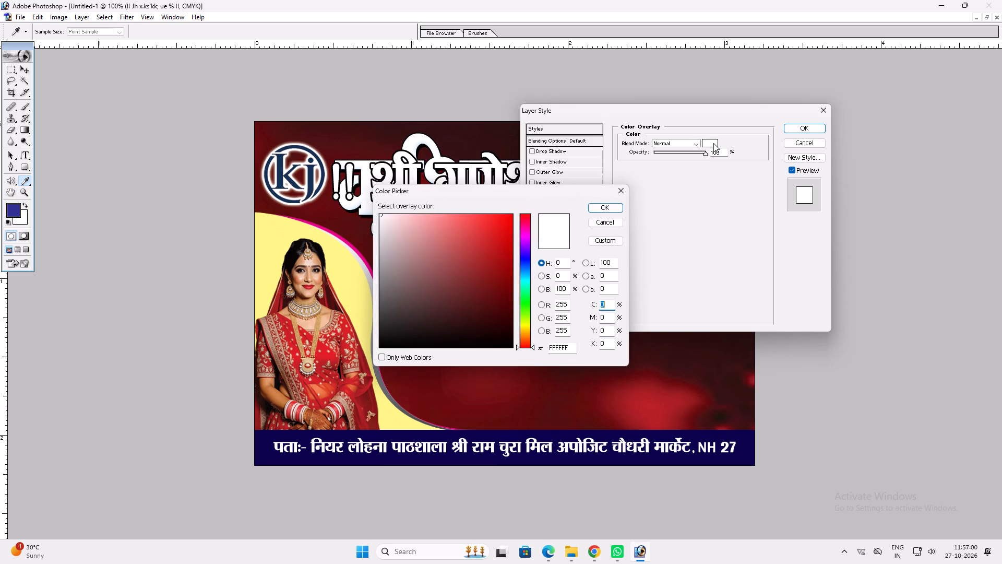
key("Tab")
key("Tab")
key("1")
type("00")
key("Return")
key("Return")
Shrink the Ganesh invocation line to about a quarter of its size and centre it in the gap above the title.
key("ctrl+t")
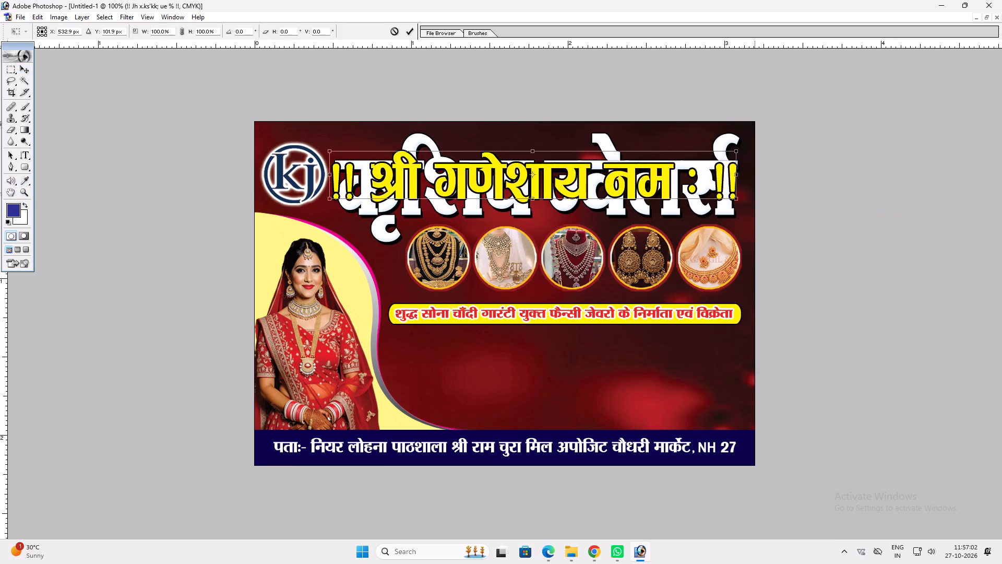
left_click_drag(738, 196, 584, 181, "alt+shift")
key("Return")
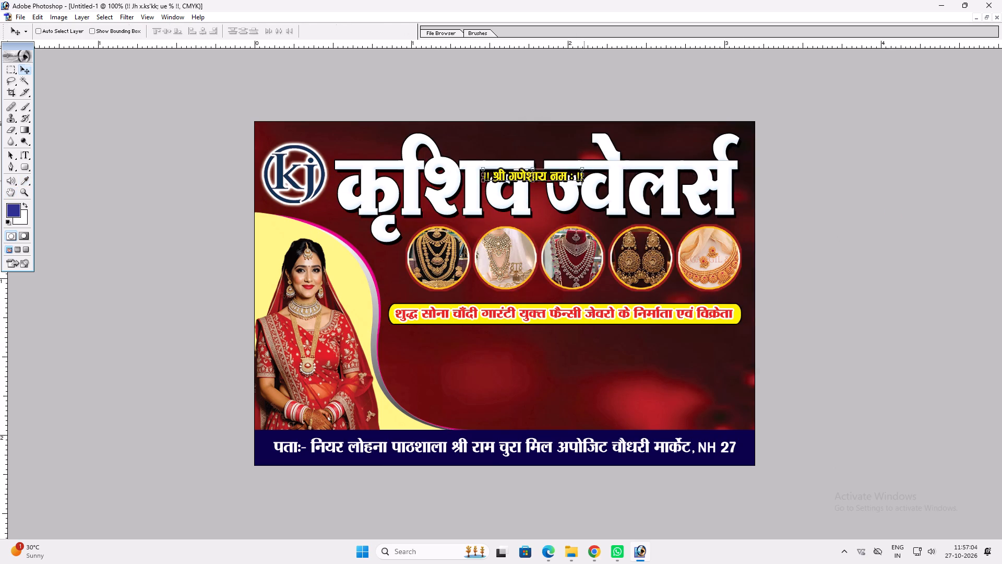
key("v")
left_click_drag(553, 183, 539, 149)
Fine-tune the Ganesh invocation line's size, enlarging it to about 119% and then scaling it back to about 91%.
key("ctrl+t")
left_click_drag(569, 148, 581, 148, "shift")
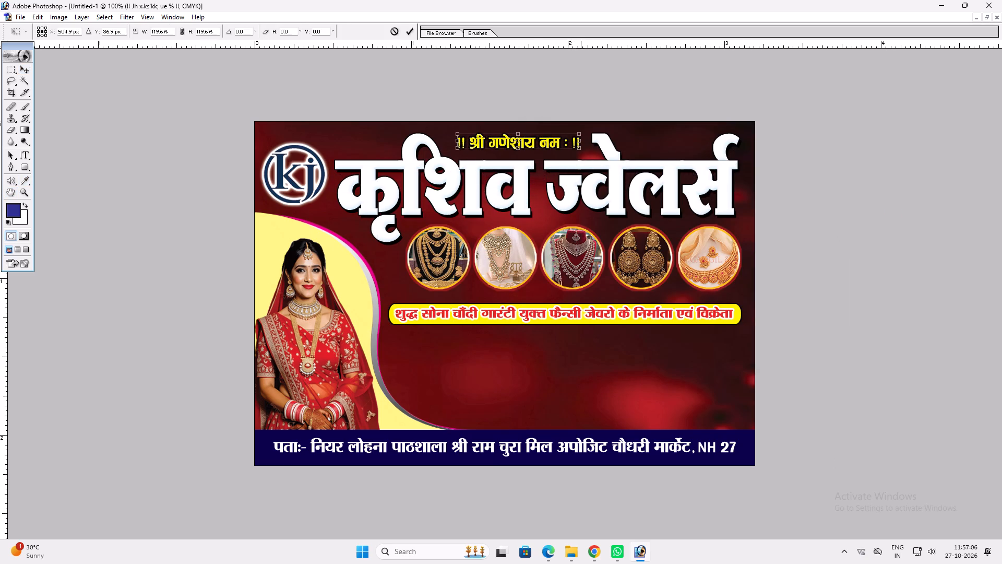
left_click_drag(581, 148, 580, 148, "shift")
key("Return")
key("v")
key("ctrl+t")
left_click_drag(577, 147, 571, 148, "alt+shift")
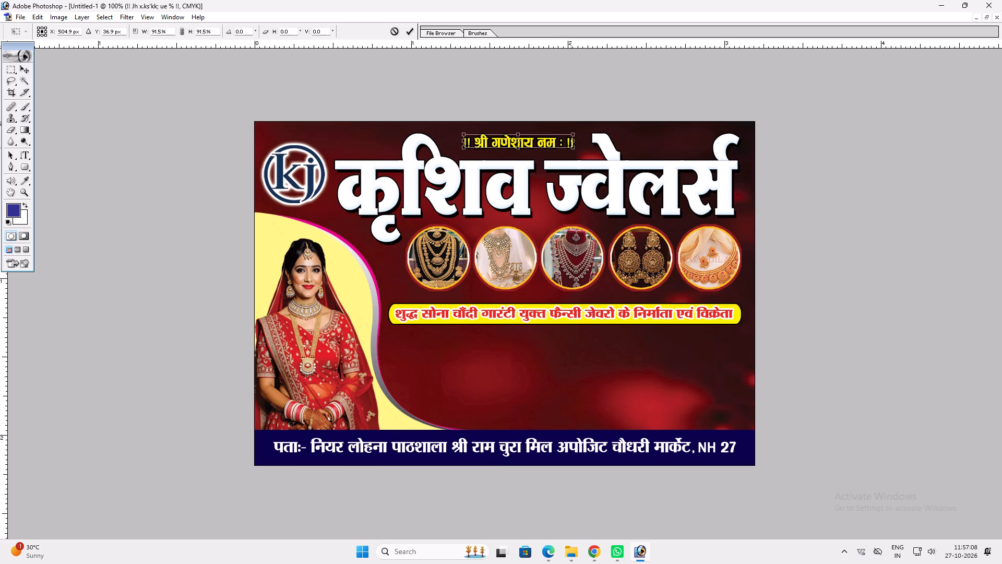
key("Return")
key("v")
left_click(570, 148)
key("v")
key("v")
left_click(494, 133)
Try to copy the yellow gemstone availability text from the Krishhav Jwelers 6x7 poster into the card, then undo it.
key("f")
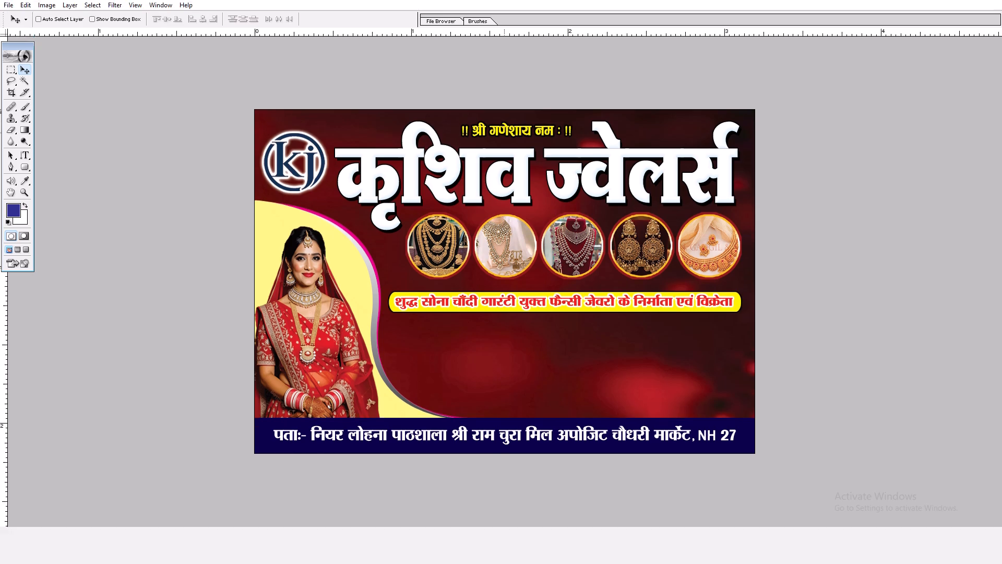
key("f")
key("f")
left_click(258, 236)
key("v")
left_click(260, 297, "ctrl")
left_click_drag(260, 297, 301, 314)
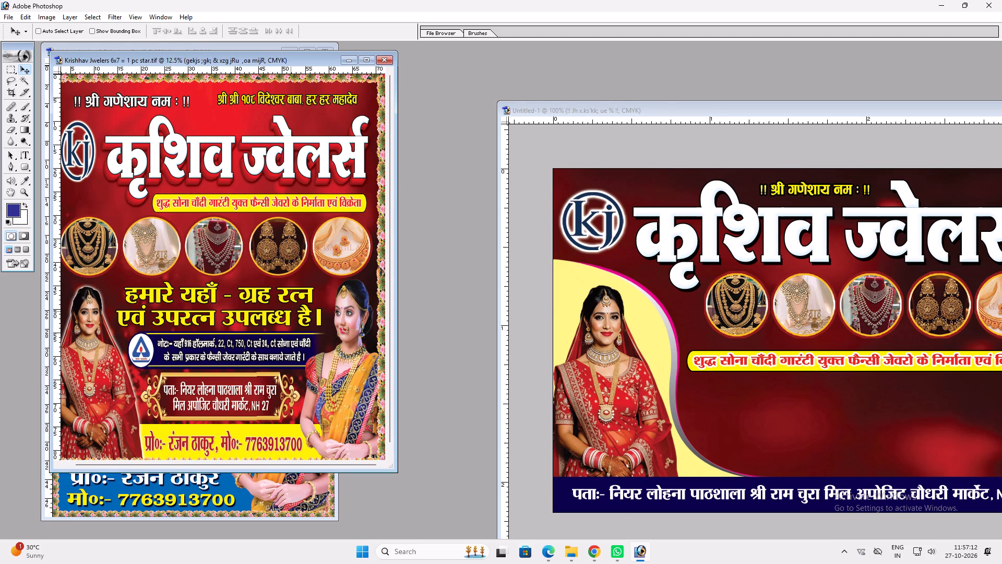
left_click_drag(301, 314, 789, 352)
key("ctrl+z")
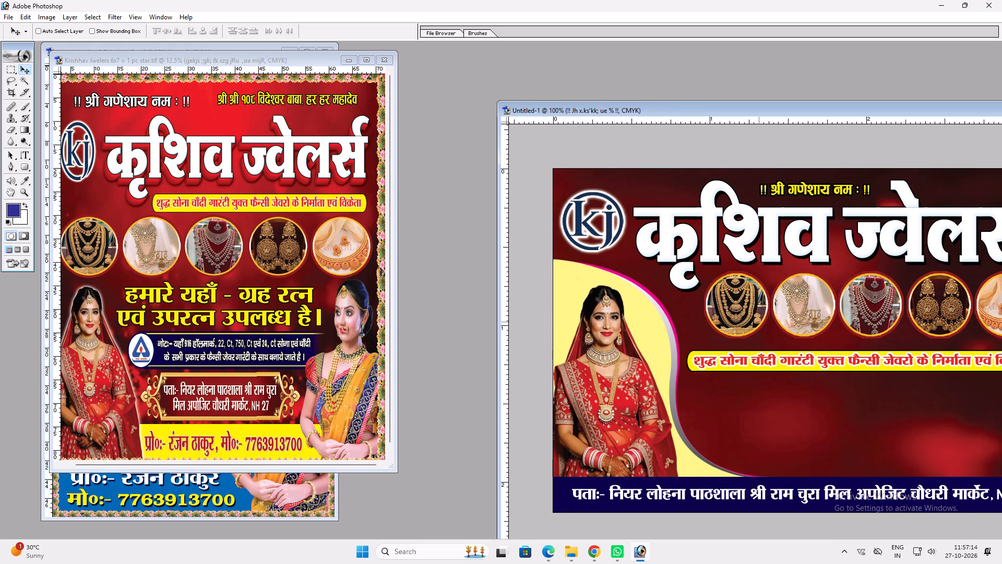
Copy the linked proprietor and mobile number lines from the Krishav Jwelers 2.5x4 poster into the card.
left_click(309, 325)
key("v")
key("v")
left_click(236, 387)
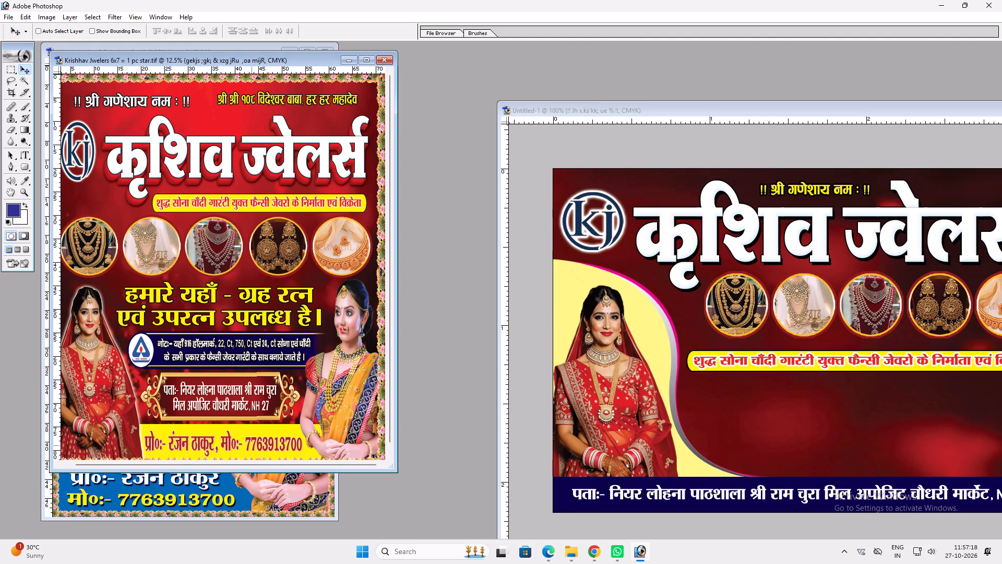
left_click(247, 484)
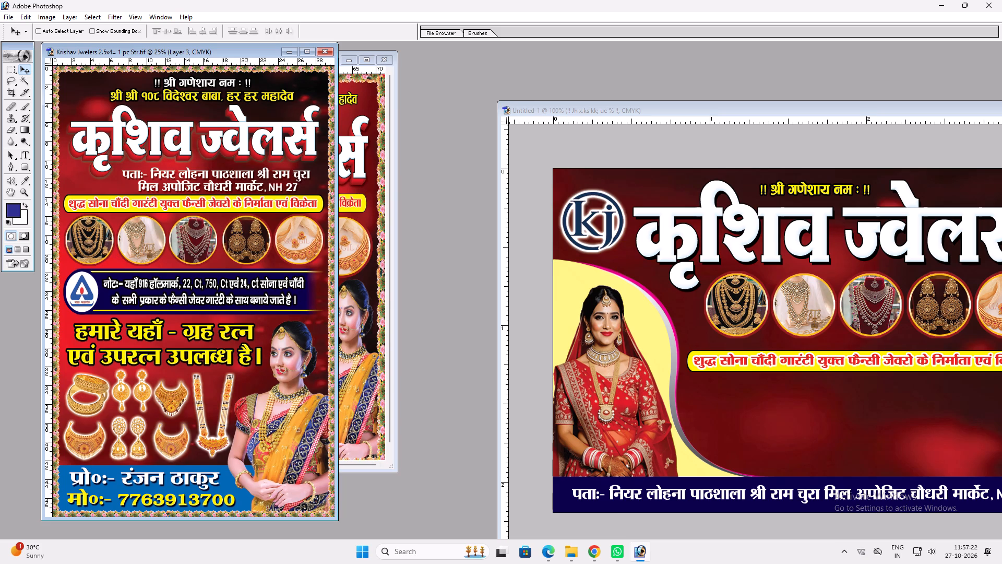
left_click(219, 496)
left_click(199, 479, "ctrl")
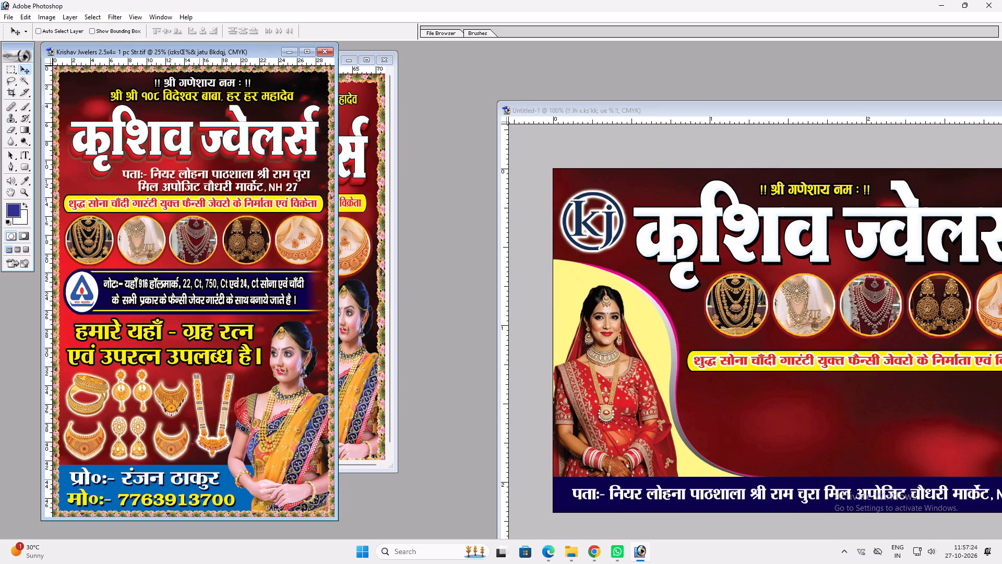
left_click_drag(199, 479, 228, 479)
key("ctrl+z")
left_click(208, 497, "ctrl+shift")
left_click_drag(207, 497, 682, 416)
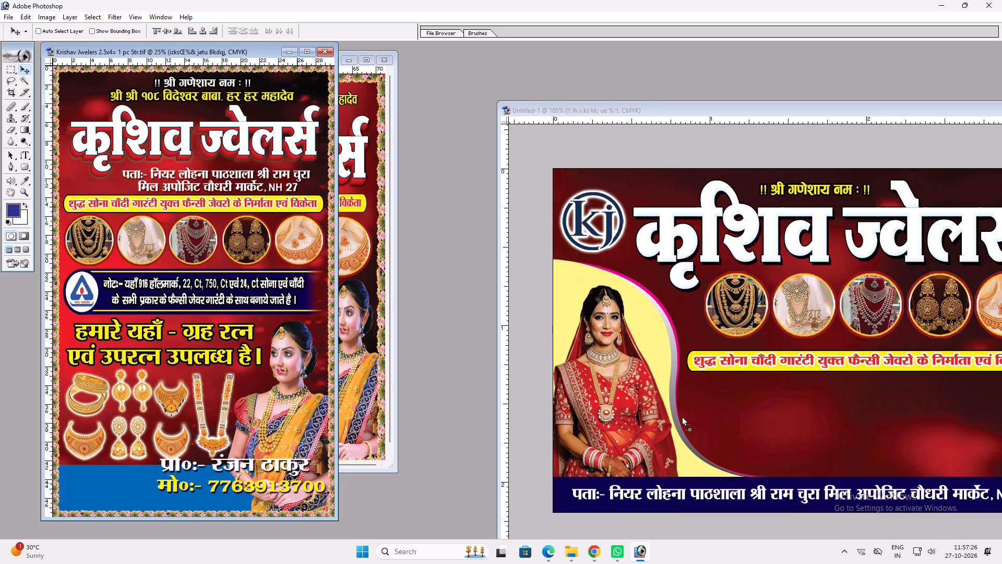
left_click_drag(682, 416, 696, 415)
left_click_drag(676, 422, 891, 417)
Copy the dark blue hallmark note banner from the Krishhav Jwelers 6x7 poster into the card.
left_click(363, 297)
key("v")
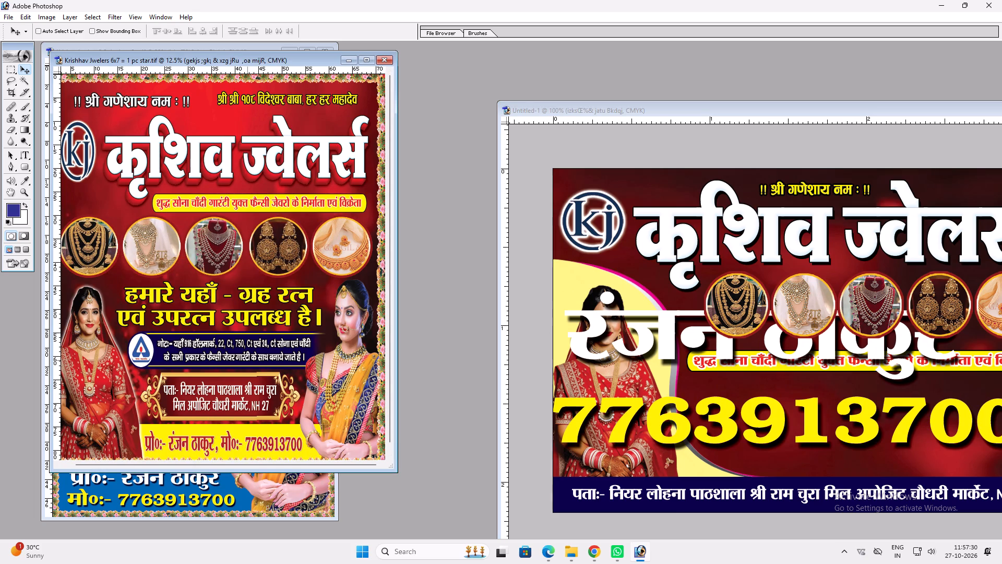
left_click(235, 346, "ctrl")
left_click_drag(234, 346, 261, 343)
key("ctrl+z")
left_click_drag(230, 346, 780, 351)
key("v")
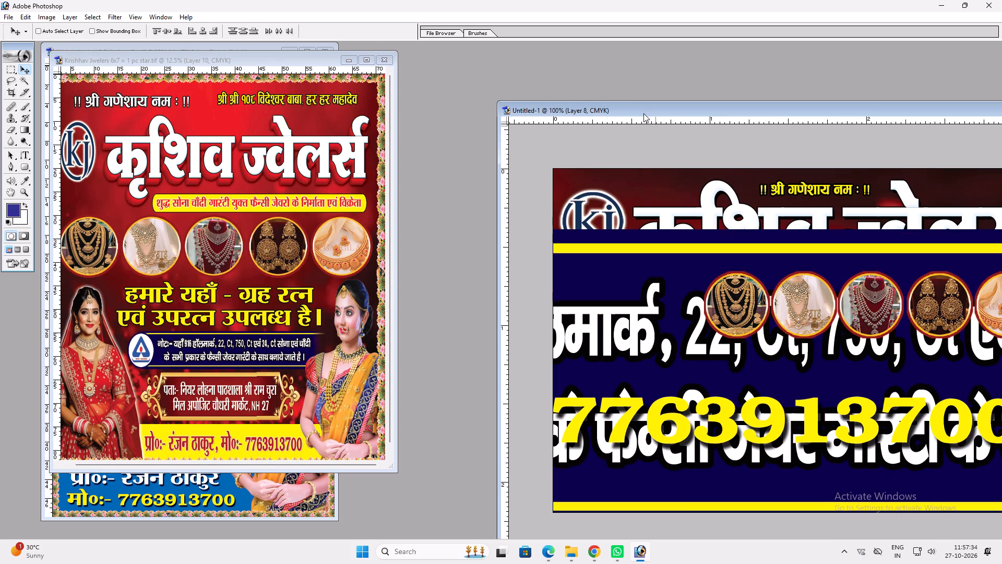
Shrink the hallmark note banner to about 14.5% and move it up over the lower part of the title.
double_click(643, 113)
scroll(593, 261, "up", 5)
scroll(612, 303, "down", 1)
key("ctrl+t")
scroll(759, 375, "up", 3, "shift")
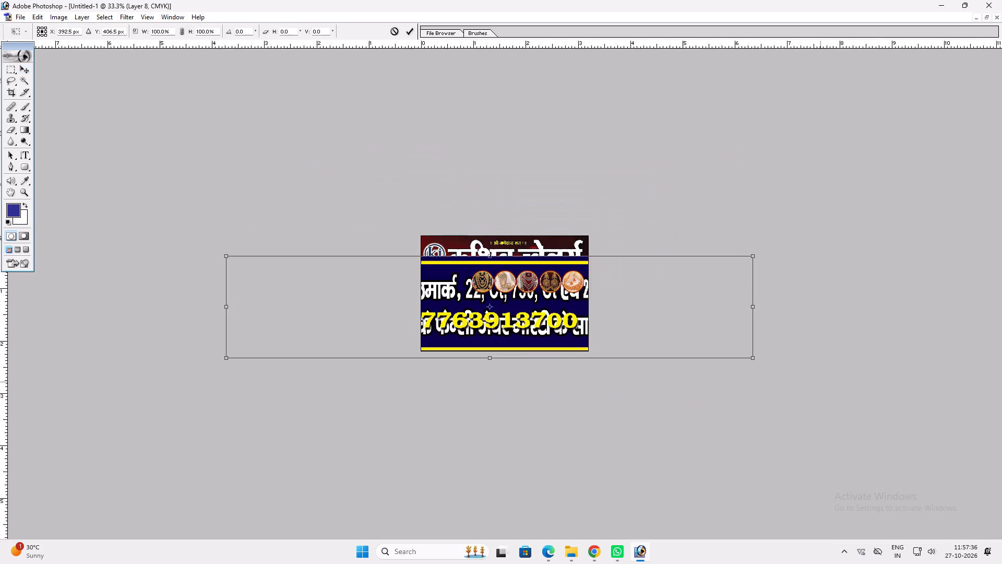
left_click_drag(755, 360, 531, 310, "alt+shift")
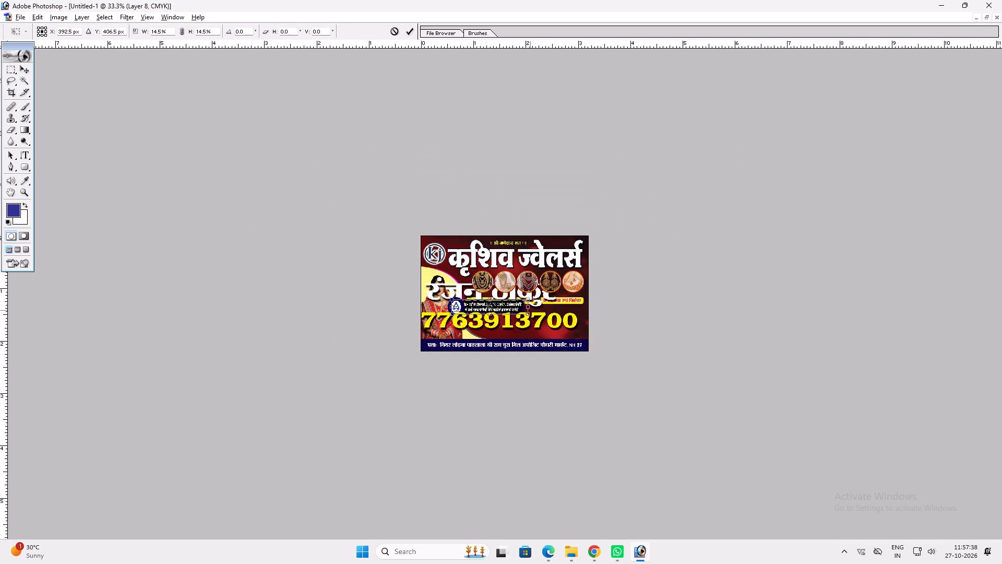
key("Return")
key("ctrl+0")
key("v")
left_click_drag(538, 326, 566, 160)
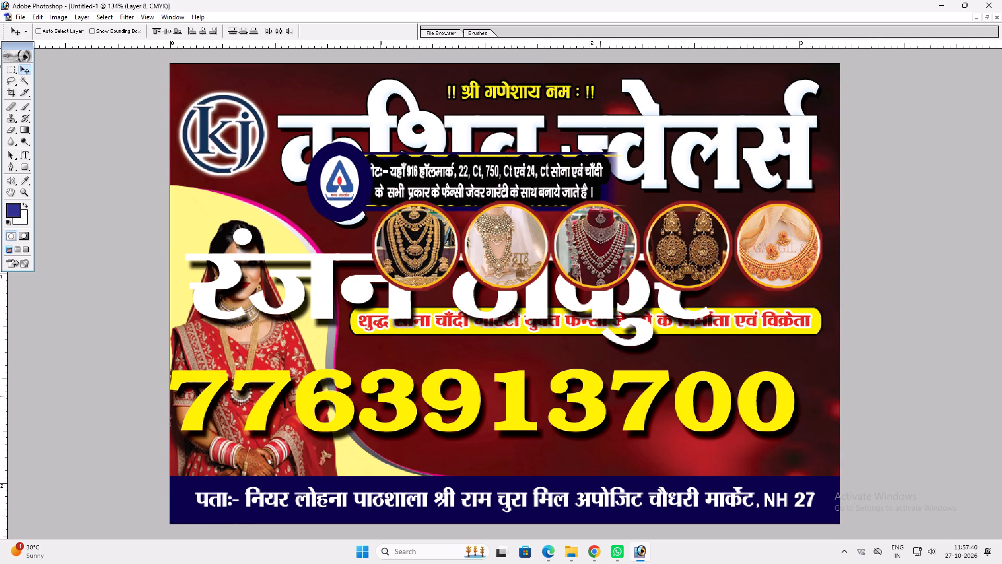
Shrink the proprietor and mobile lines to about 36% and place them below the yellow strip, over the dark red area.
left_click(589, 402, "ctrl")
scroll(592, 399, "up", 4, "ctrl")
key("ctrl+t")
left_click_drag(705, 387, 491, 327, "alt+shift")
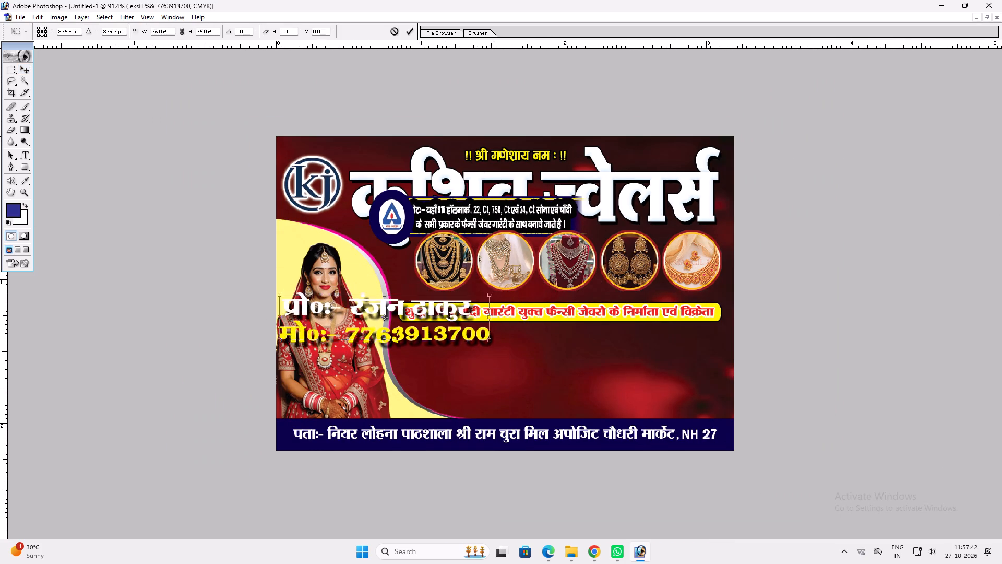
left_click_drag(491, 327, 486, 325, "alt+shift")
key("Return")
key("v")
left_click_drag(465, 321, 623, 365)
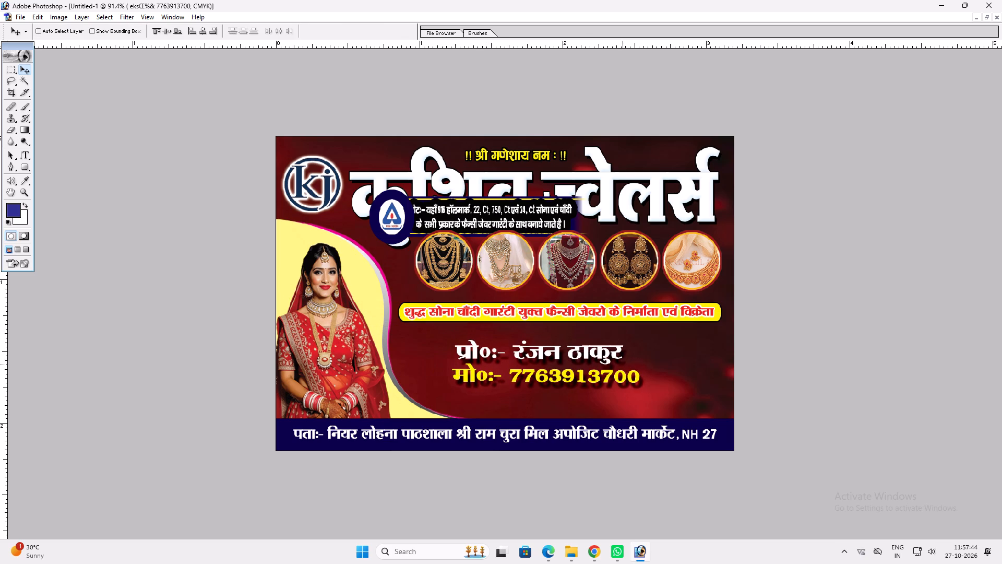
left_click_drag(623, 365, 621, 373)
left_click(602, 392)
Cut the mobile number text and paste it after a comma and space at the end of the proprietor line.
key("t")
left_click(595, 393)
key("ctrl+a")
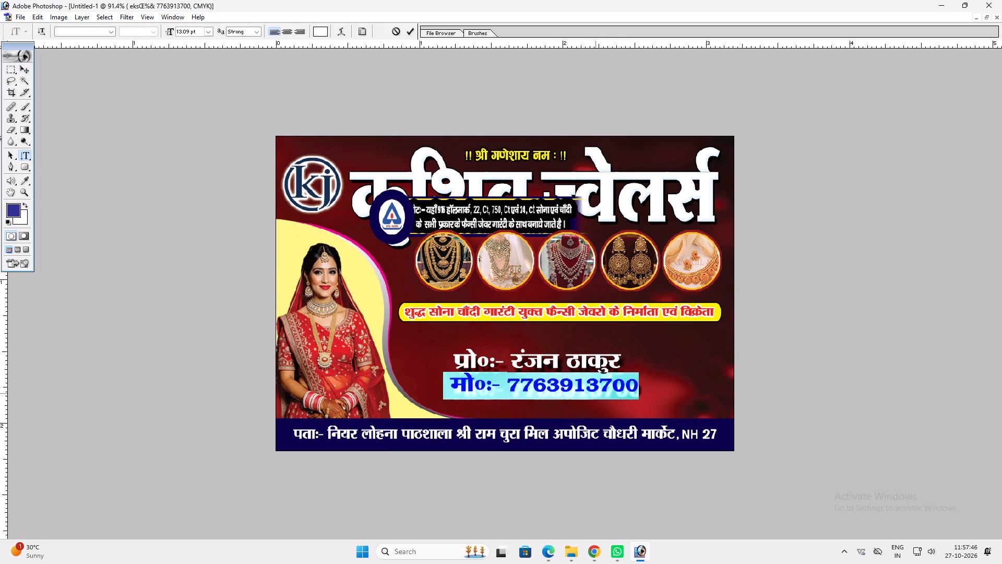
key("ctrl+x")
key("Return")
left_click(615, 361)
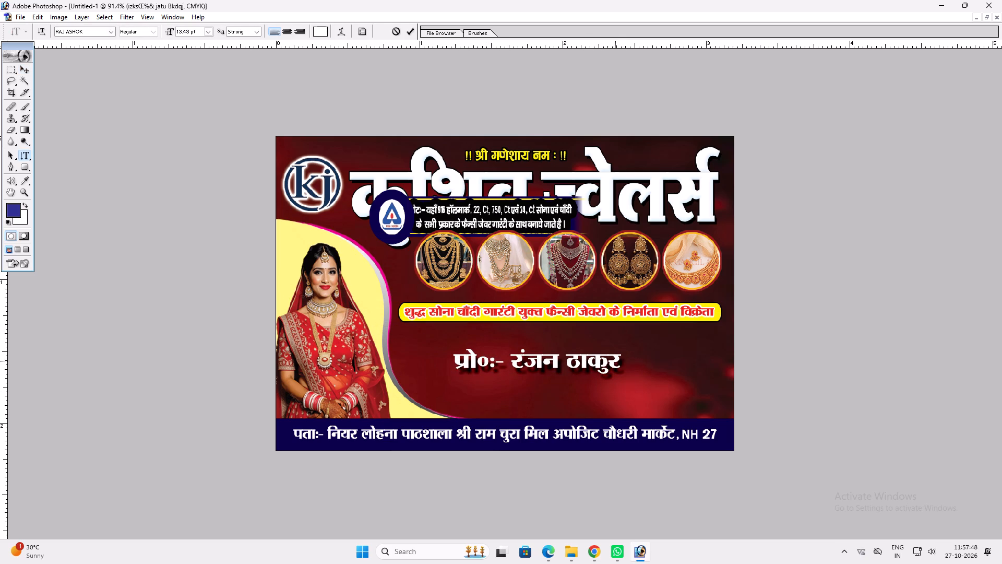
type("]")
key("space")
key("ctrl+v")
left_click_drag(803, 431, 735, 431)
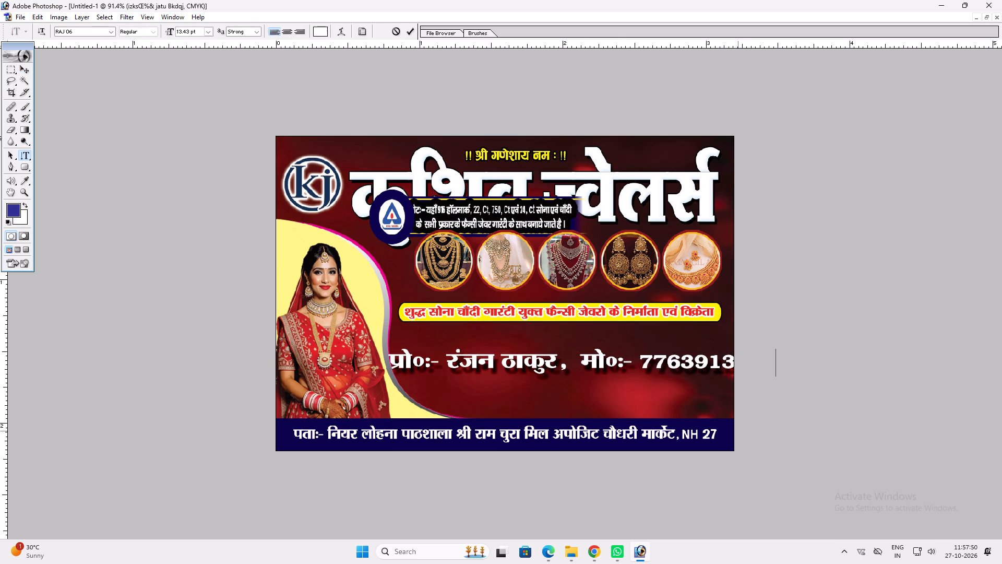
left_click_drag(735, 431, 732, 431)
key("Return")
Narrow the combined proprietor and mobile line so that it fits inside the card's edge.
key("ctrl+t")
left_click_drag(767, 360, 722, 357, "shift")
key("Return")
key("v")
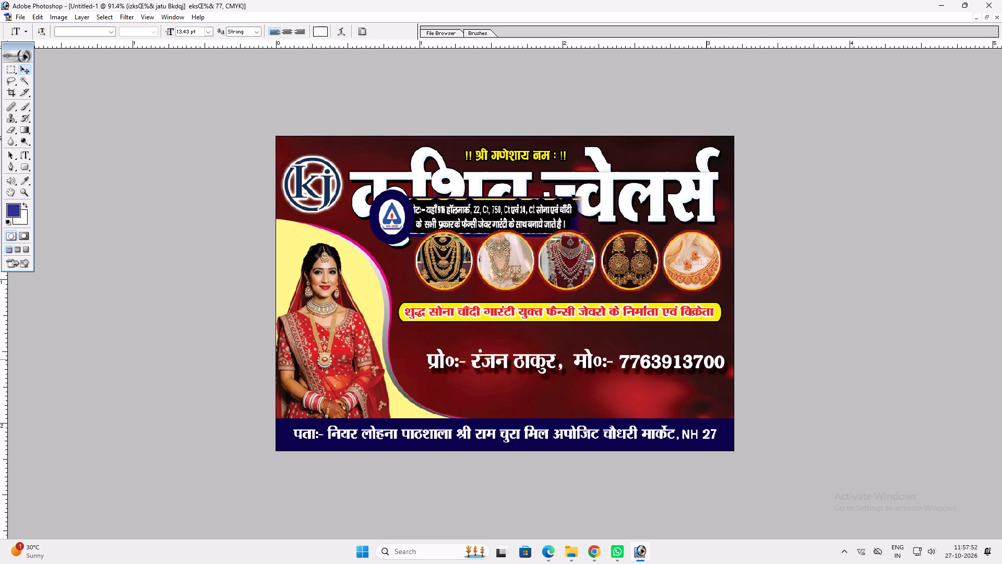
Remove the drop shadow from the combined proprietor and mobile line.
right_click(696, 356, "ctrl+shift")
left_click(711, 363, "ctrl+shift")
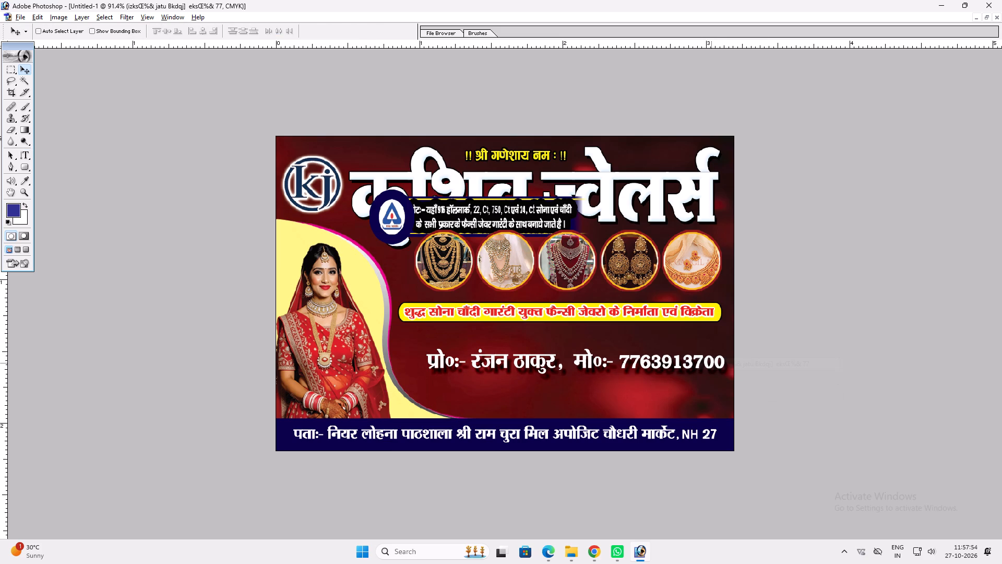
key("alt+y")
key("alt+d")
key("alt+l")
key("alt+y")
key("alt+d")
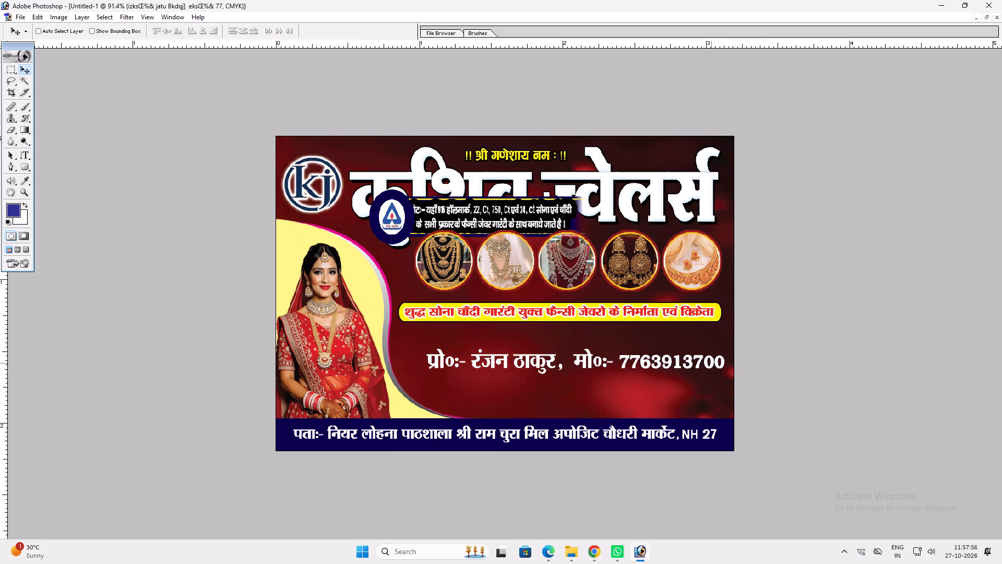
type("vv")
Move the address line up beneath the yellow strip and put the proprietor and mobile line in the blue bottom band.
left_click_drag(678, 371, 626, 394)
key("t")
left_click(606, 436)
key("Return")
type("vv")
key("v")
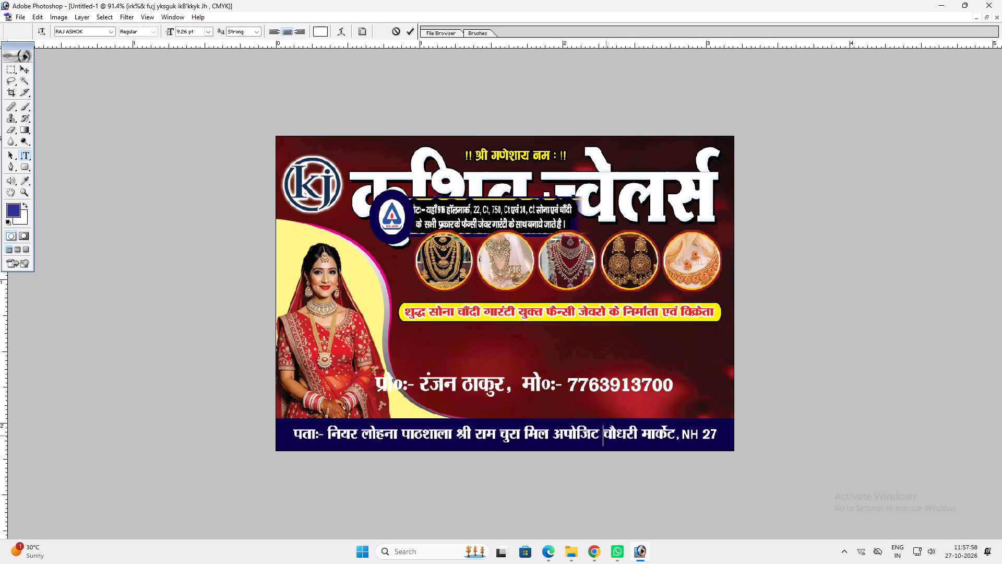
left_click_drag(583, 439, 582, 341)
left_click(587, 379, "ctrl")
left_click_drag(579, 382, 526, 430)
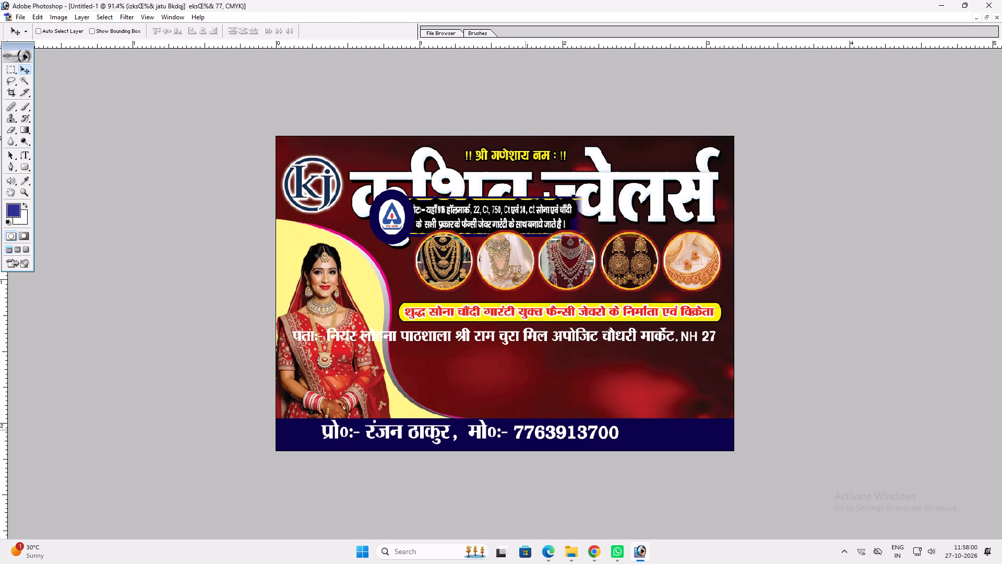
left_click_drag(526, 430, 519, 430)
Widen the proprietor and mobile line in two passes so it spans most of the blue bottom band.
key("ctrl+t")
left_click_drag(609, 432, 687, 426, "shift")
key("shift+Return")
key("v")
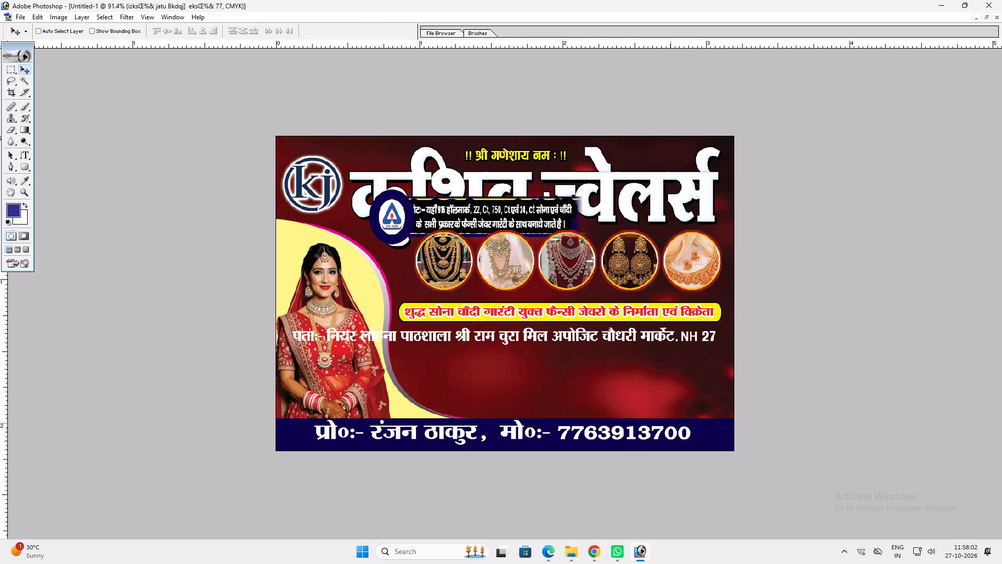
left_click(670, 423)
key("ctrl+t")
left_click_drag(690, 431, 699, 429, "shift")
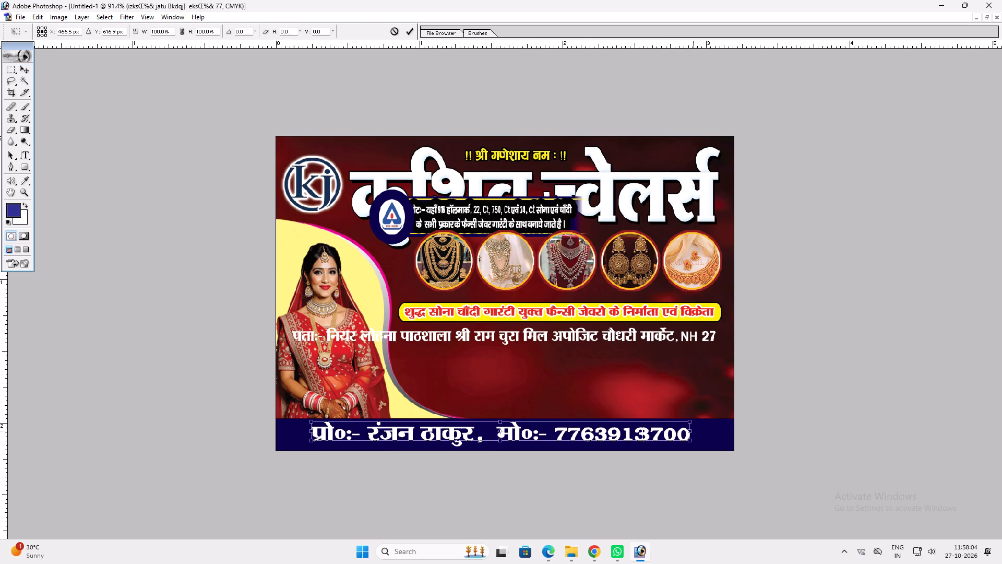
left_click_drag(699, 429, 707, 427, "shift")
key("Return")
key("v")
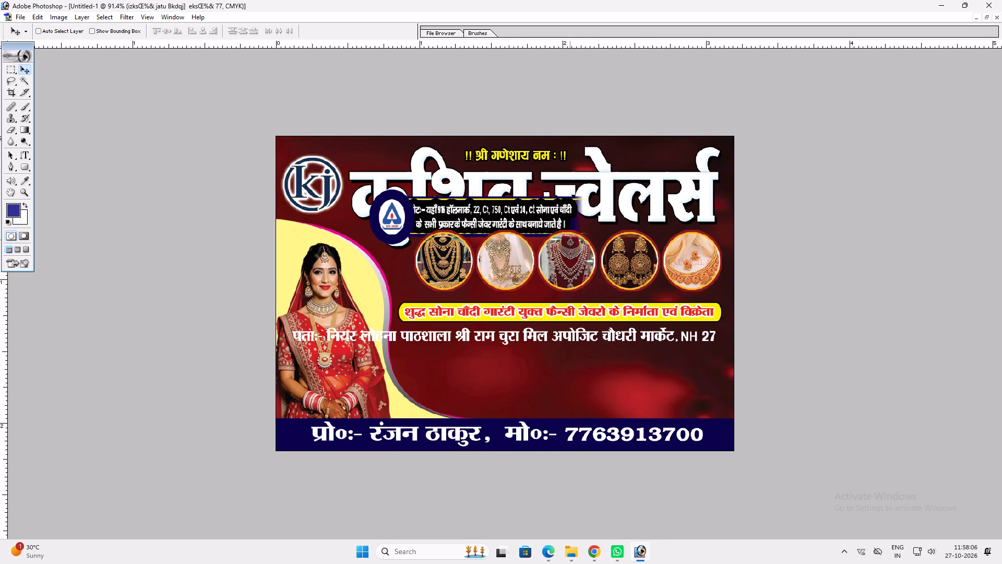
Lower the row of jewellery circles and the yellow strip to open space beneath the title.
left_click(583, 264, "ctrl")
left_click_drag(582, 263, 583, 280)
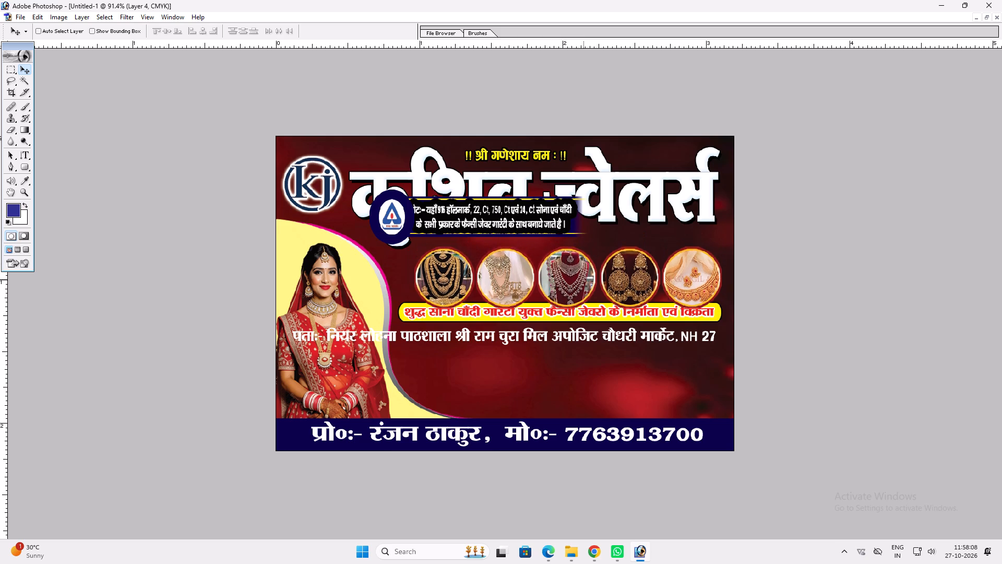
left_click_drag(583, 280, 584, 285)
left_click(589, 314, "ctrl")
left_click_drag(589, 313, 589, 327)
Break the address into two lines before the word मिल and move it between the title and the jewellery circles.
key("t")
left_click(403, 337)
key("Return")
key("v")
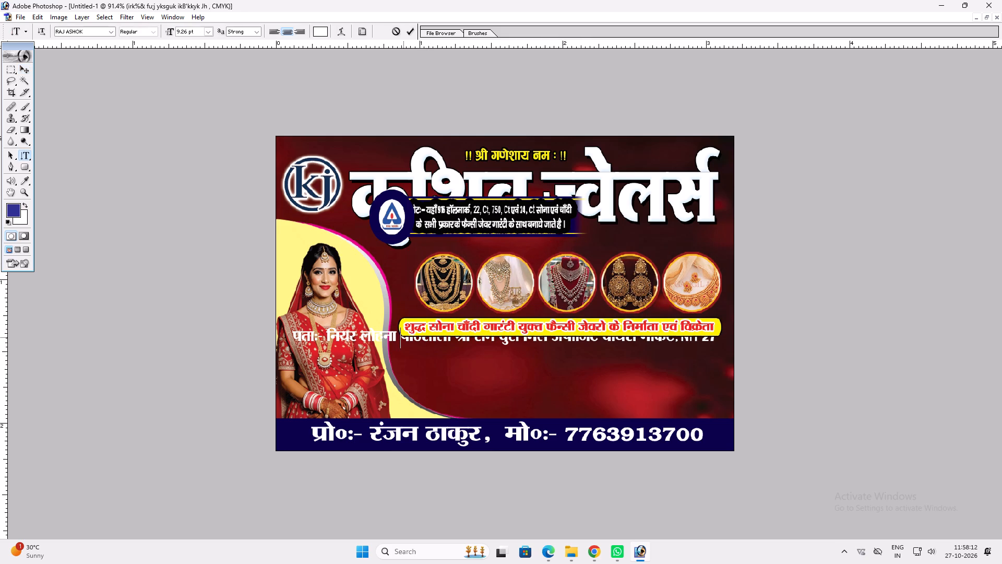
key("v")
left_click_drag(451, 343, 463, 362)
key("t")
left_click(465, 359)
key("Return")
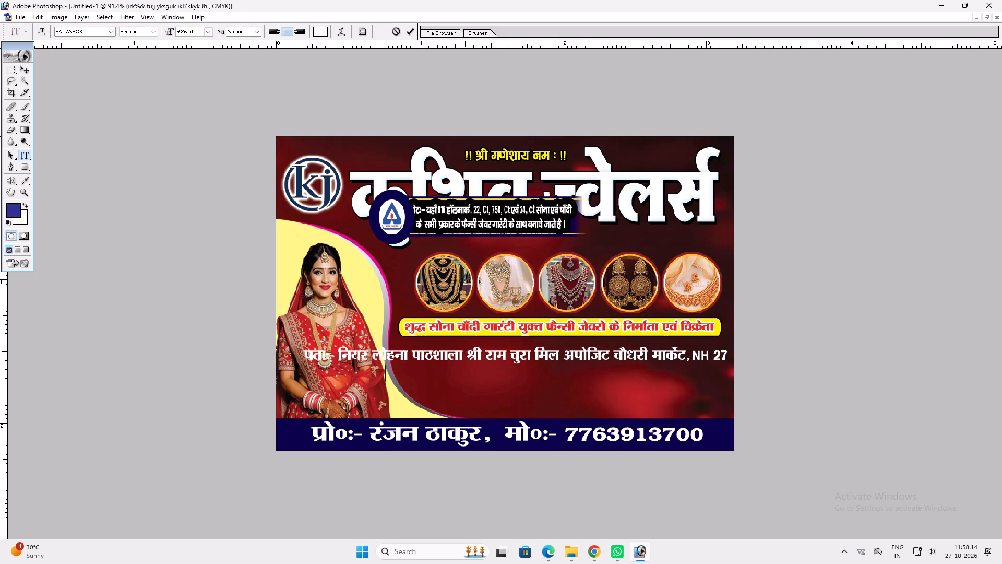
key("ctrl+z")
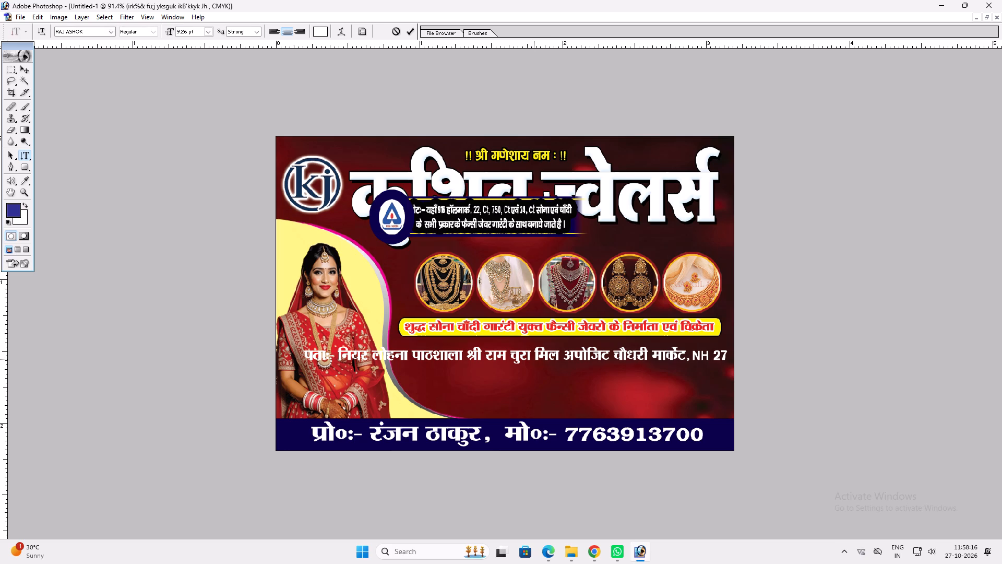
left_click(533, 360)
key("Return")
left_click_drag(594, 414, 636, 292)
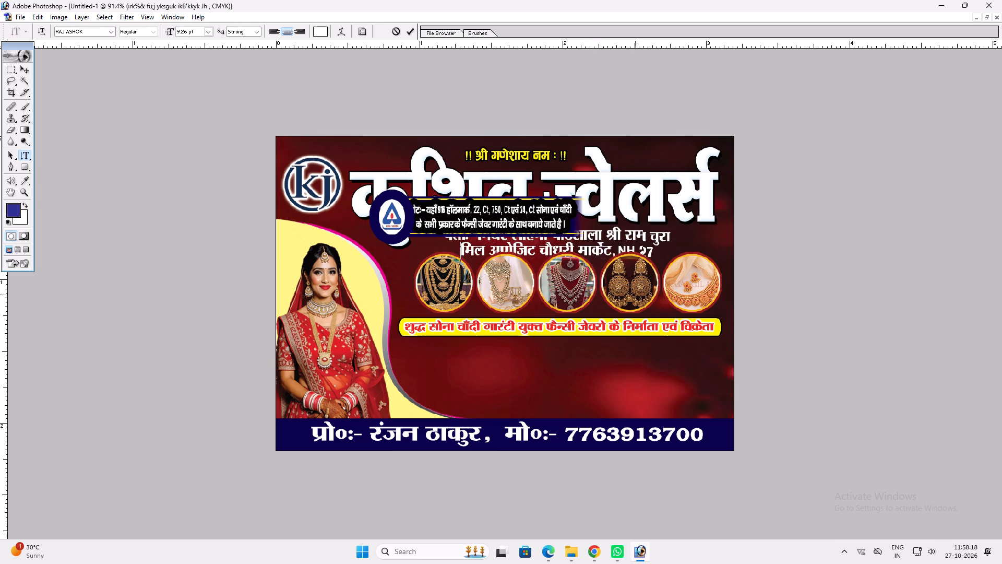
left_click_drag(636, 292, 629, 291)
key("Return")
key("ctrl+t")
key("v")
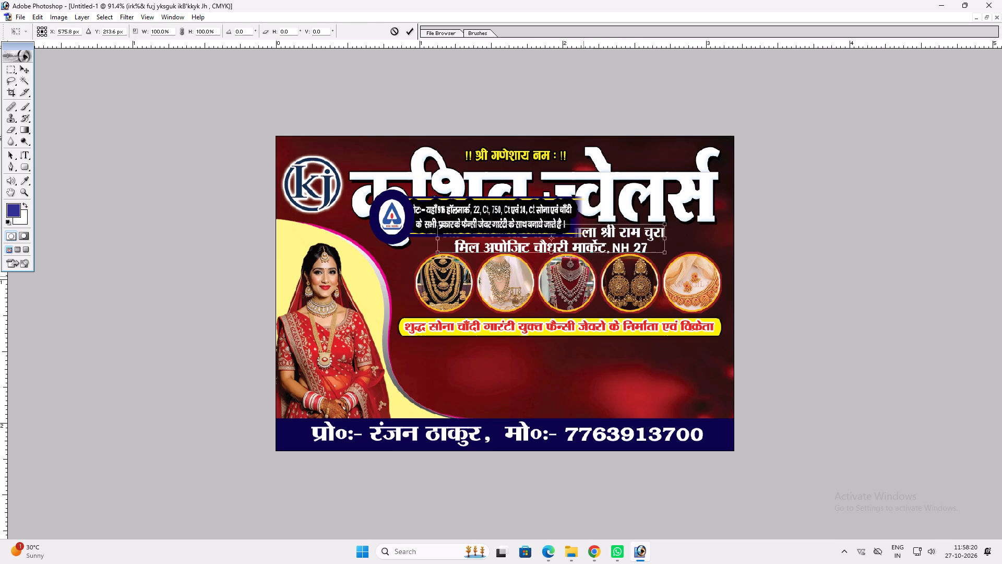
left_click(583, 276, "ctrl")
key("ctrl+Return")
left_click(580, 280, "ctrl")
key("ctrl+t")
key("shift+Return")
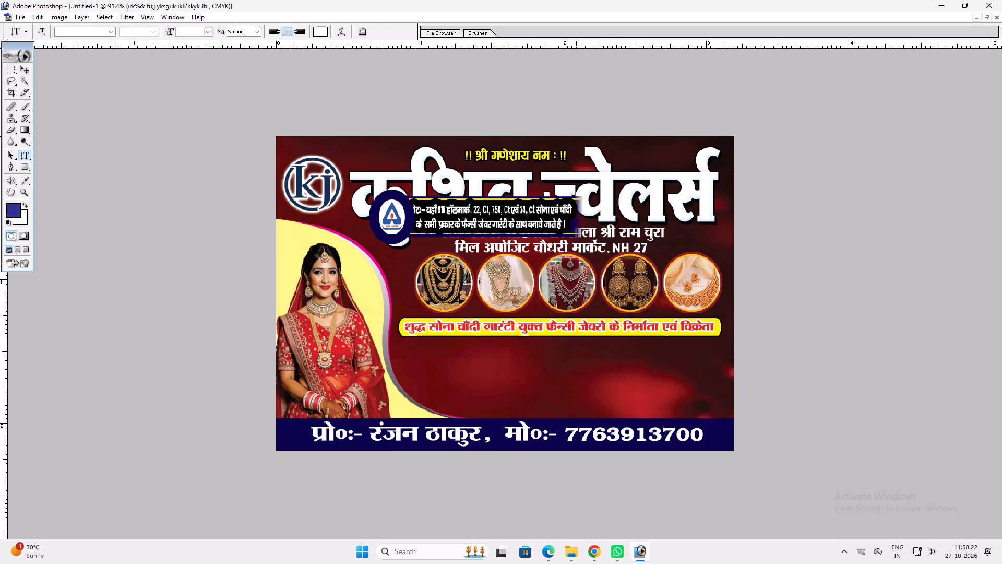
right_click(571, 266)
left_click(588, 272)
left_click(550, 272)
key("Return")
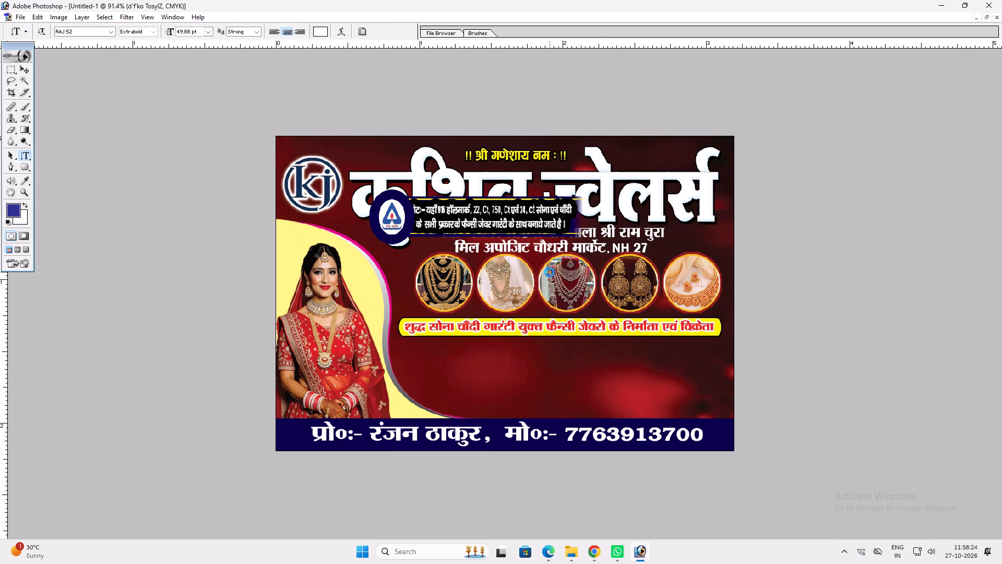
Reduce the jewellery row's height slightly from its top edge, leaving more room under the address.
key("v")
right_click(554, 267)
left_click(569, 271)
key("ctrl+t")
left_click_drag(585, 247, 580, 252, "shift")
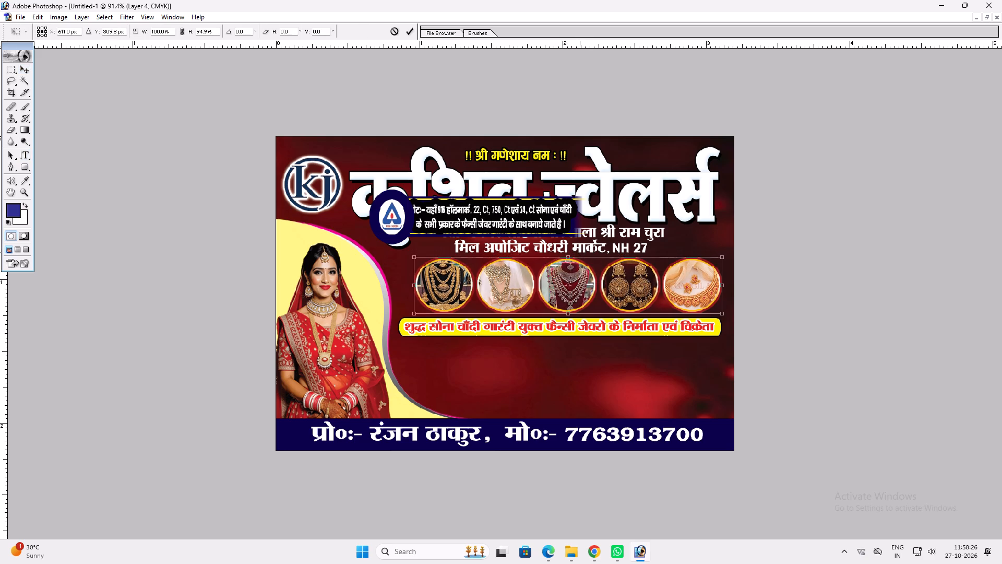
left_click_drag(580, 252, 584, 252, "shift")
key("Return")
key("v")
left_click(576, 270, "shift")
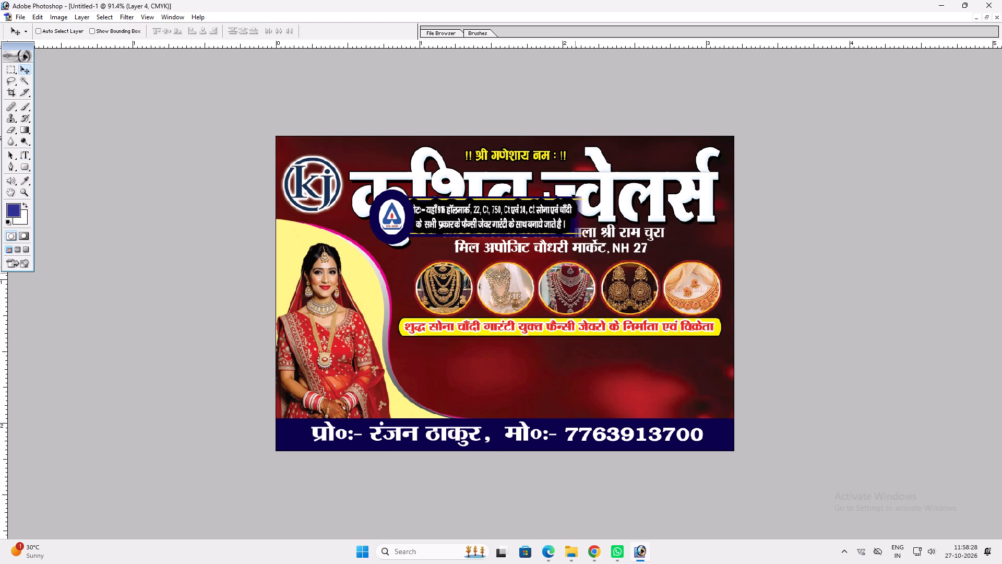
Widen the two-line address to about 109%, nudge it down slightly, and stretch it a little wider again.
left_click(599, 248, "ctrl")
key("ctrl+t")
left_click_drag(665, 238, 692, 234, "shift")
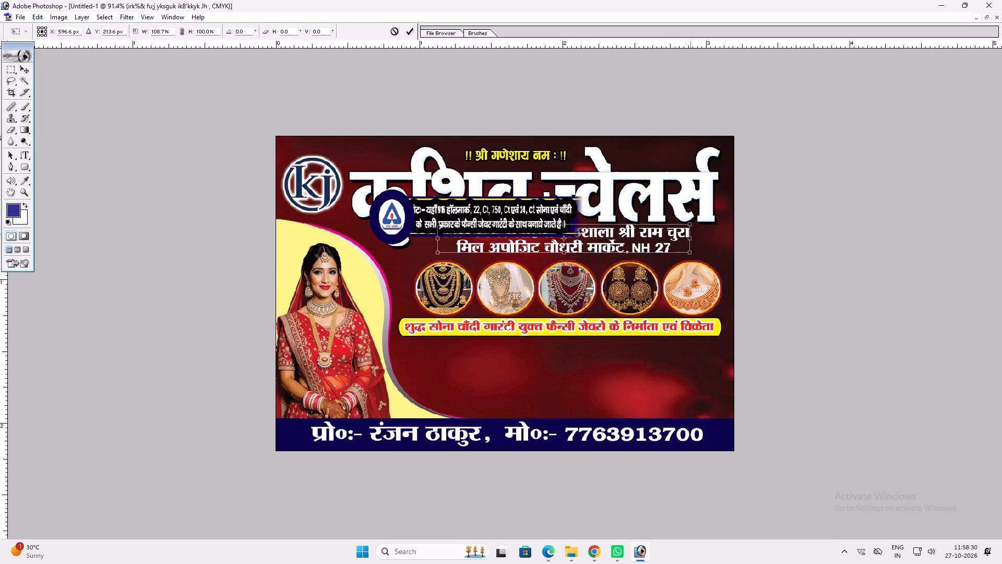
left_click_drag(692, 234, 694, 234, "shift")
key("shift+Return")
left_click_drag(670, 236, 664, 238)
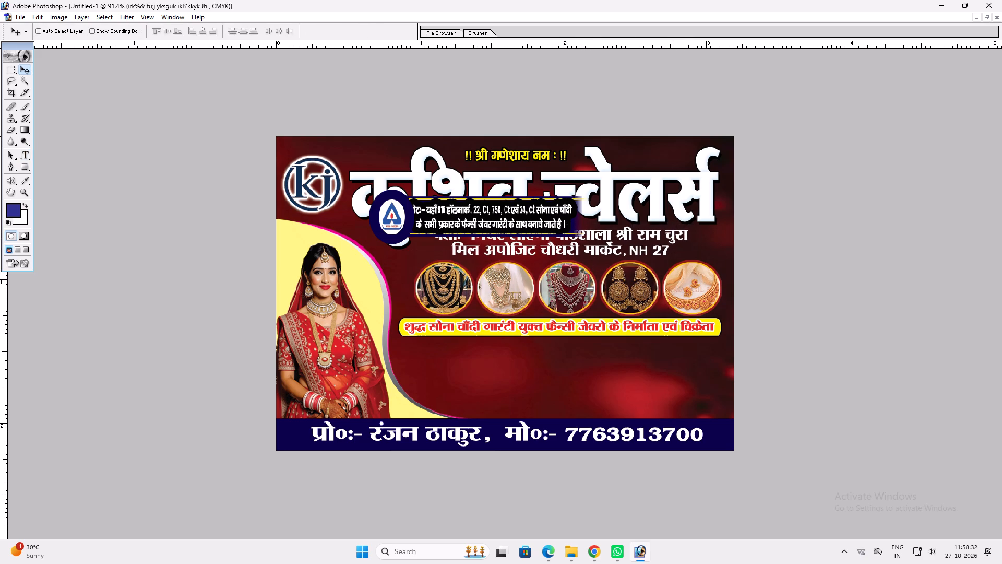
key("ctrl+t")
left_click_drag(688, 236, 697, 236, "shift")
key("Return")
key("v")
Change the two-line address's colour overlay from white to pure yellow, with the yellow component set to 100%.
key("alt+l")
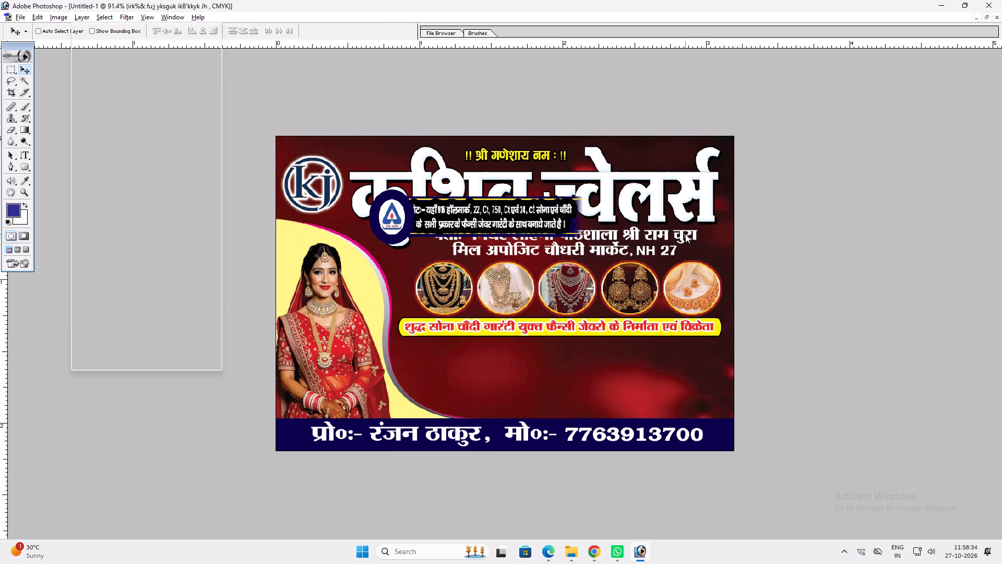
key("alt+y")
key("n")
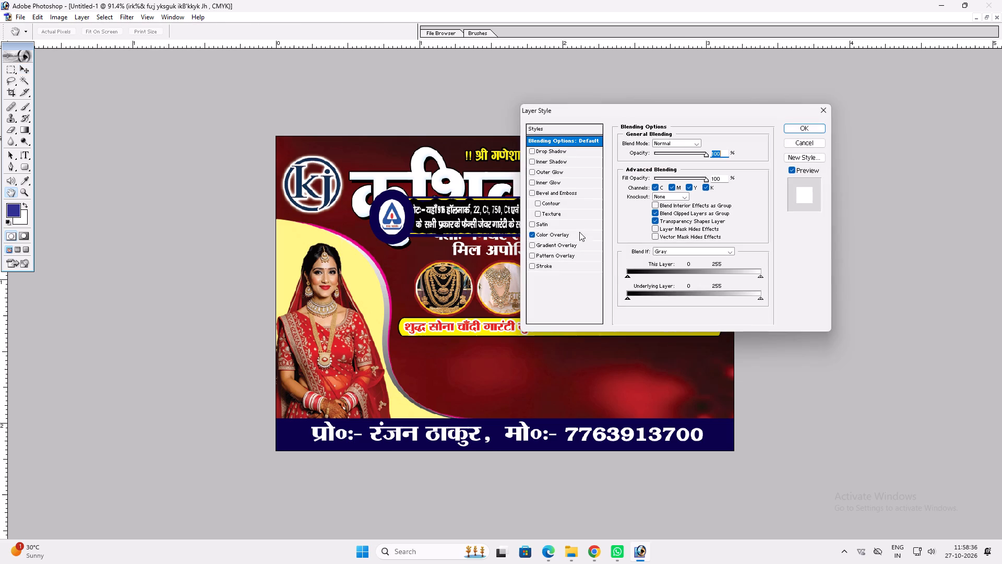
left_click(569, 238)
left_click(715, 143)
left_click_drag(439, 273, 437, 273)
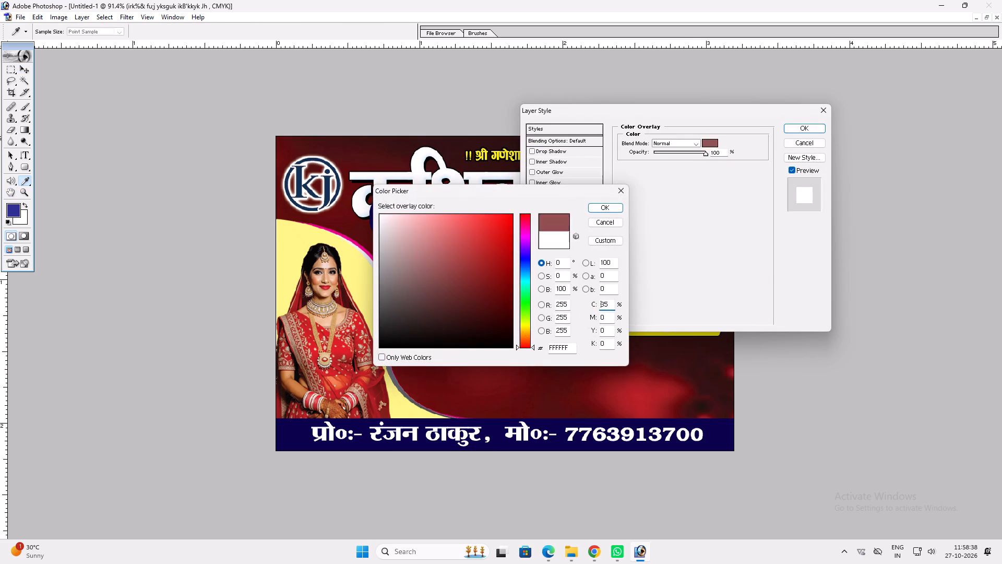
left_click_drag(437, 273, 270, 131)
key("Return")
left_click(706, 142)
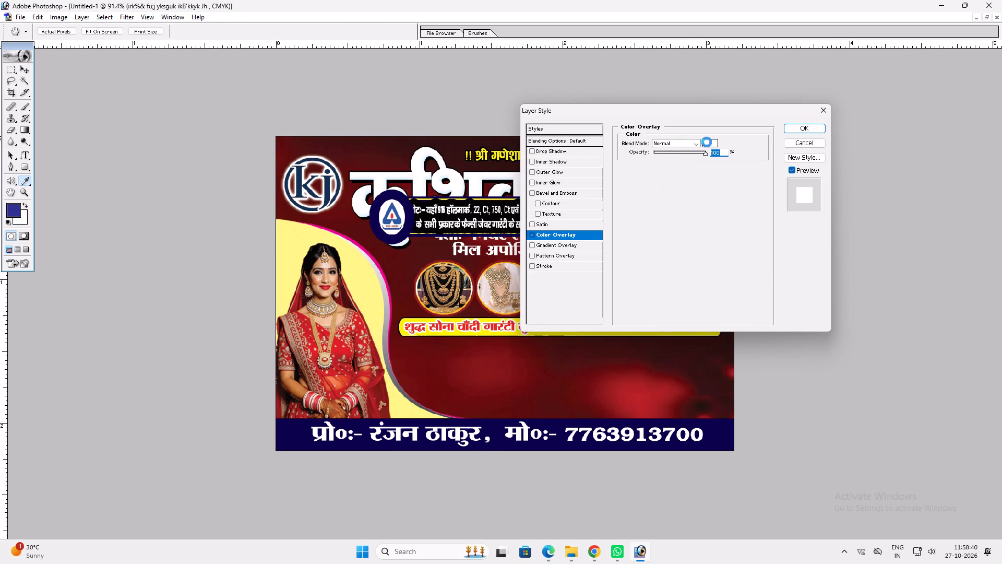
key("Tab")
key("Tab")
type("100")
key("Return")
key("Return")
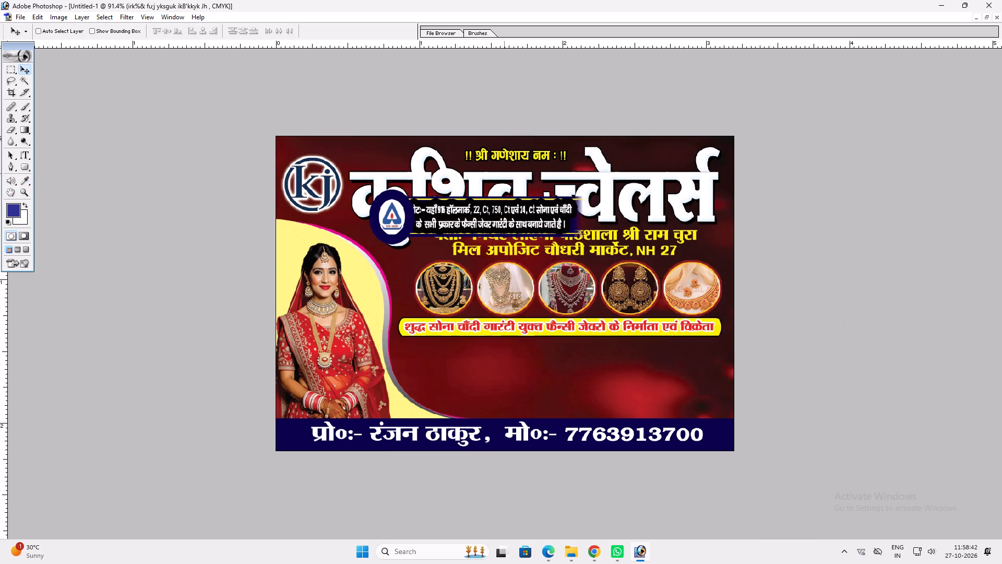
Scale the address down slightly so both lines sit clear of the title and the jewellery circles.
key("ctrl+t")
left_click_drag(700, 239, 707, 240, "shift")
left_click_drag(705, 257, 693, 254, "alt+shift")
key("Return")
Add a drop shadow to the address with 0 px size and a very short distance.
key("alt+l")
type("yd")
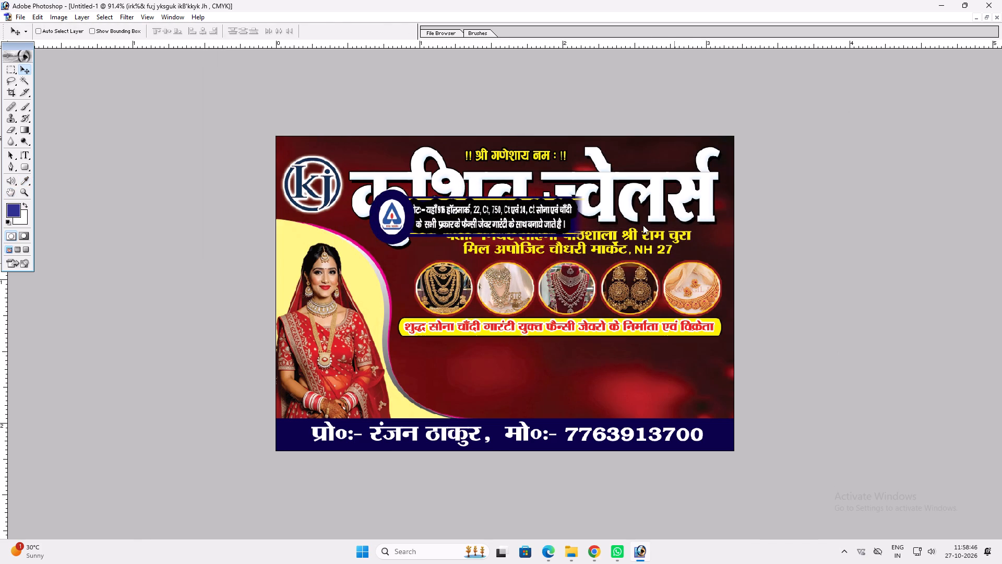
left_click_drag(656, 206, 639, 197)
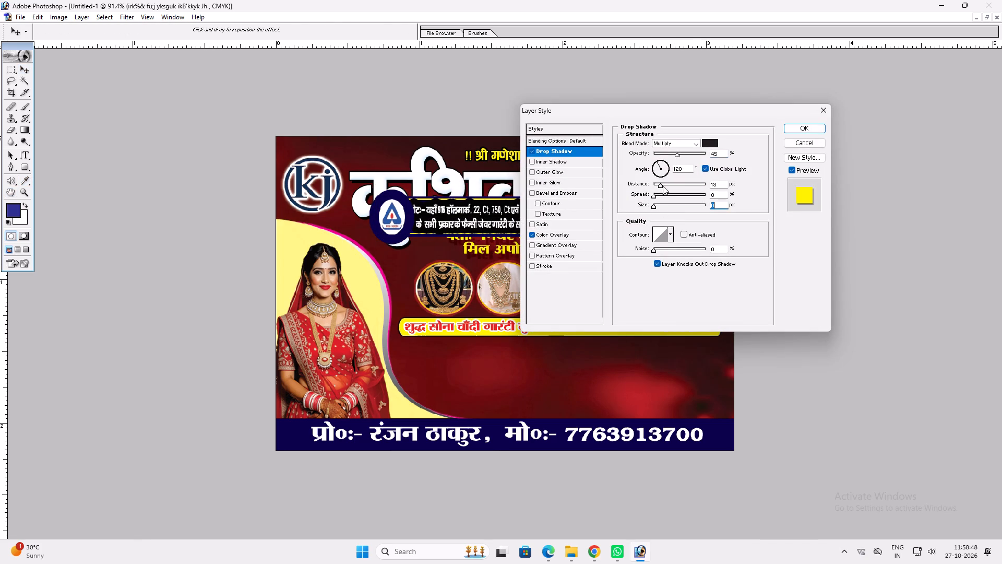
left_click_drag(661, 183, 655, 183)
key("Return")
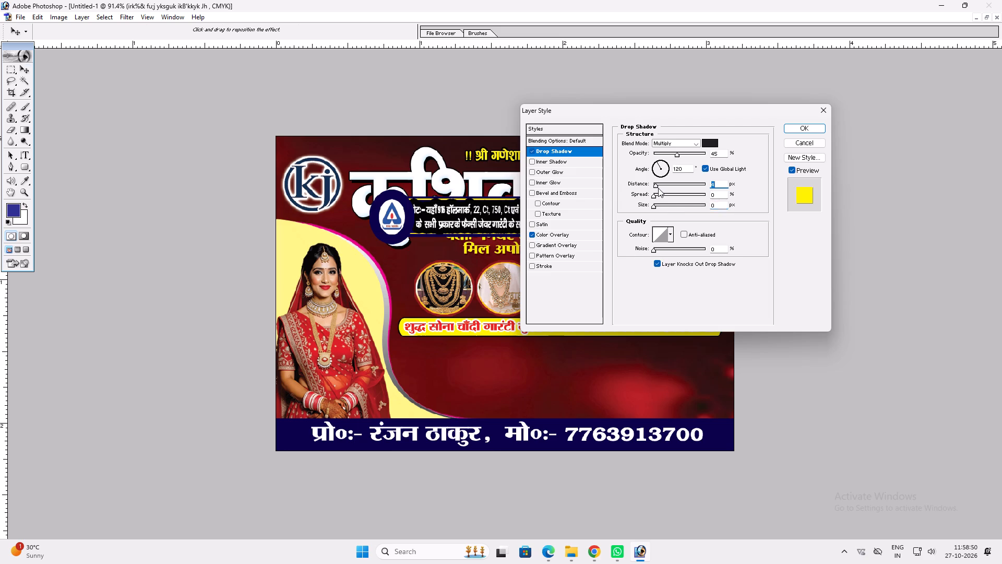
Stretch the address very slightly wider.
key("v")
key("ctrl+t")
left_click(692, 233, "shift")
key("shift+Return")
key("v")
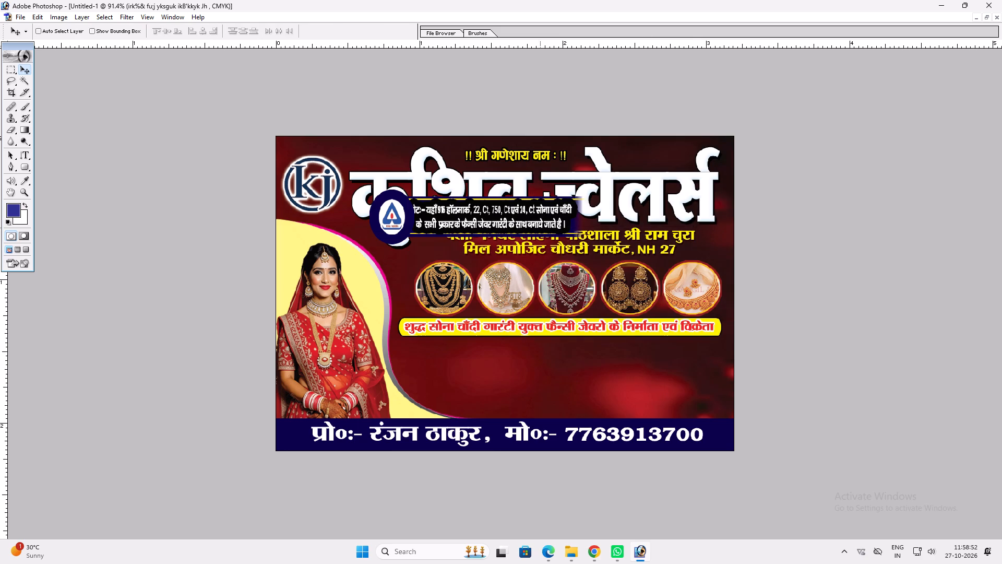
Move the hallmark note group off the title to the open area below the yellow strip.
left_click(449, 226, "ctrl")
left_click_drag(449, 219, 519, 371)
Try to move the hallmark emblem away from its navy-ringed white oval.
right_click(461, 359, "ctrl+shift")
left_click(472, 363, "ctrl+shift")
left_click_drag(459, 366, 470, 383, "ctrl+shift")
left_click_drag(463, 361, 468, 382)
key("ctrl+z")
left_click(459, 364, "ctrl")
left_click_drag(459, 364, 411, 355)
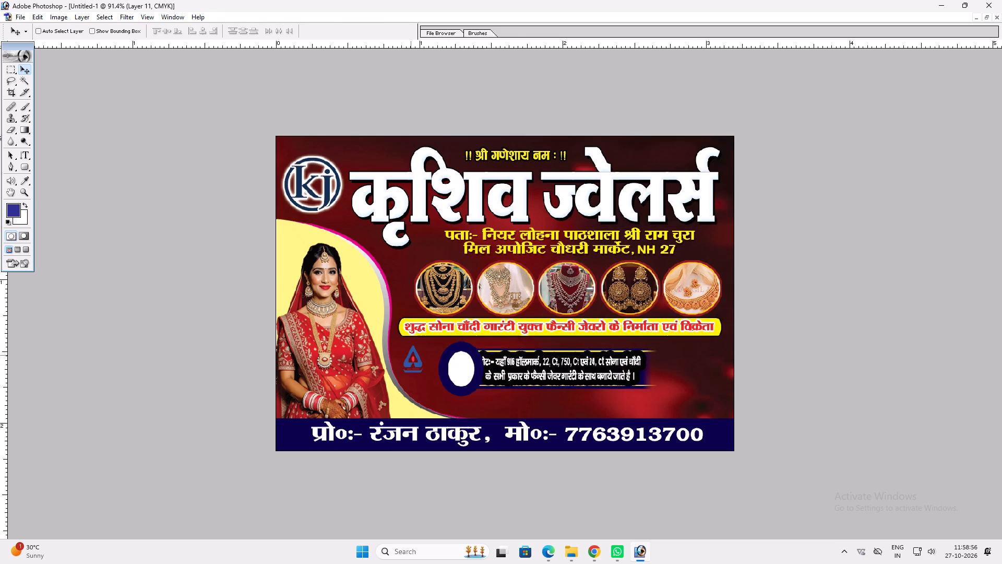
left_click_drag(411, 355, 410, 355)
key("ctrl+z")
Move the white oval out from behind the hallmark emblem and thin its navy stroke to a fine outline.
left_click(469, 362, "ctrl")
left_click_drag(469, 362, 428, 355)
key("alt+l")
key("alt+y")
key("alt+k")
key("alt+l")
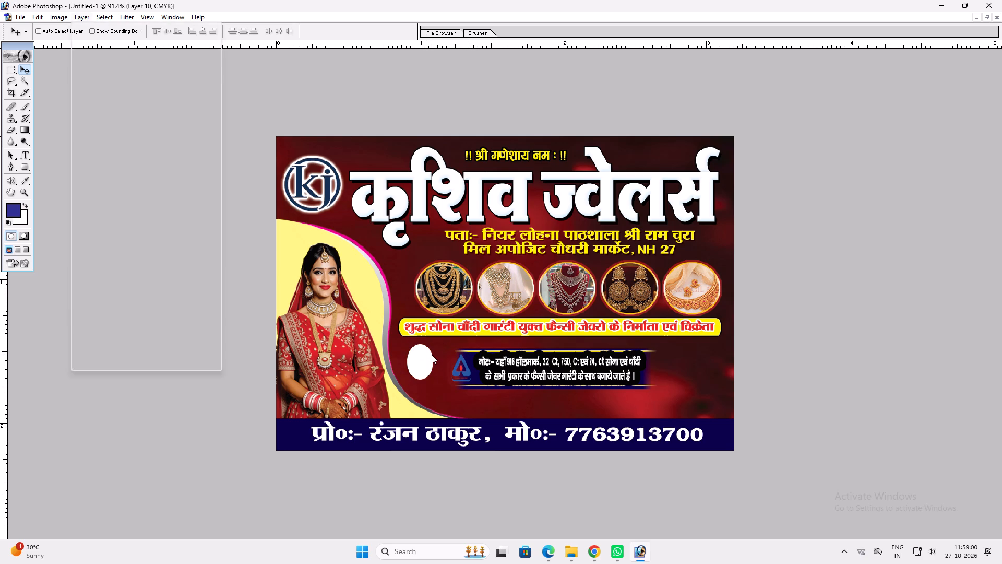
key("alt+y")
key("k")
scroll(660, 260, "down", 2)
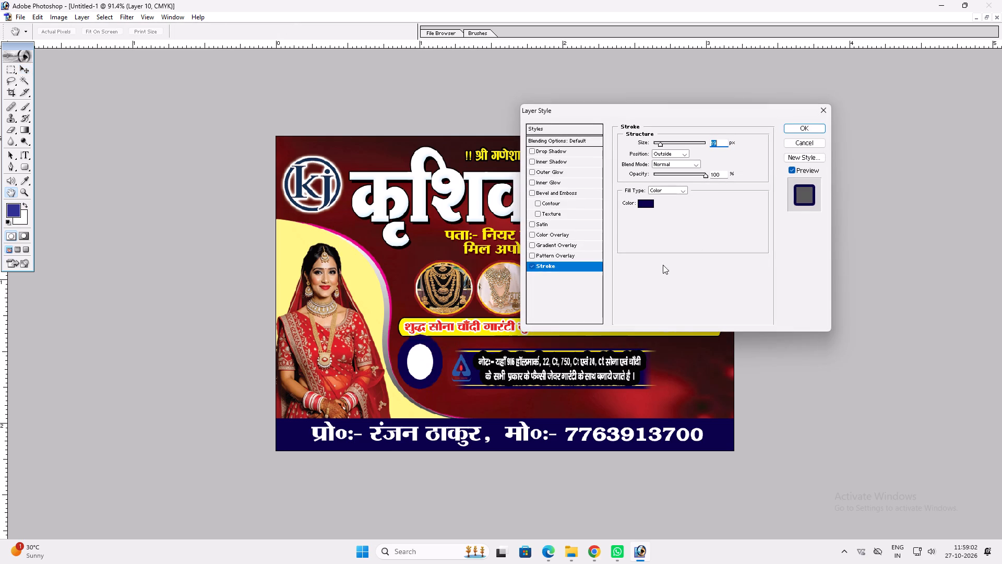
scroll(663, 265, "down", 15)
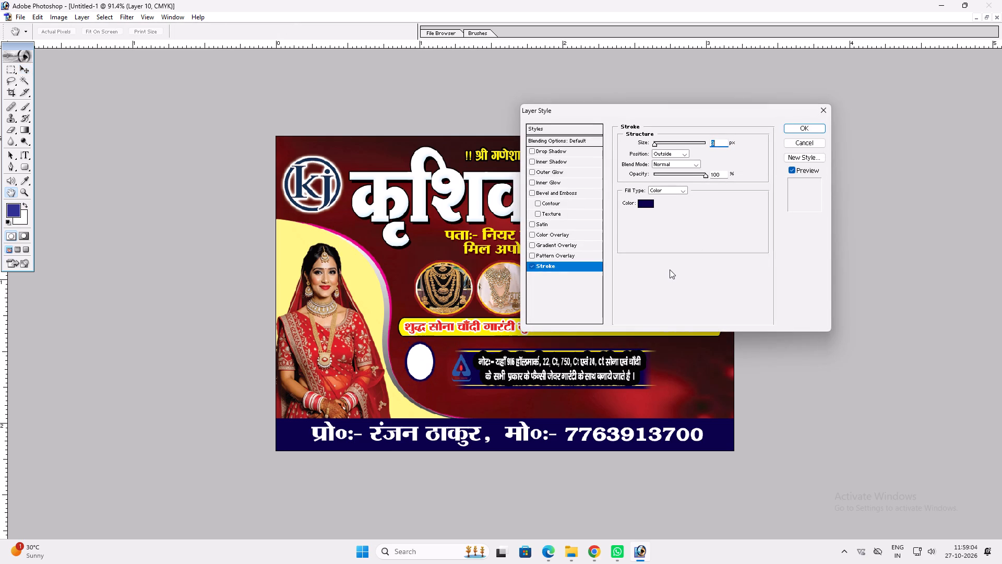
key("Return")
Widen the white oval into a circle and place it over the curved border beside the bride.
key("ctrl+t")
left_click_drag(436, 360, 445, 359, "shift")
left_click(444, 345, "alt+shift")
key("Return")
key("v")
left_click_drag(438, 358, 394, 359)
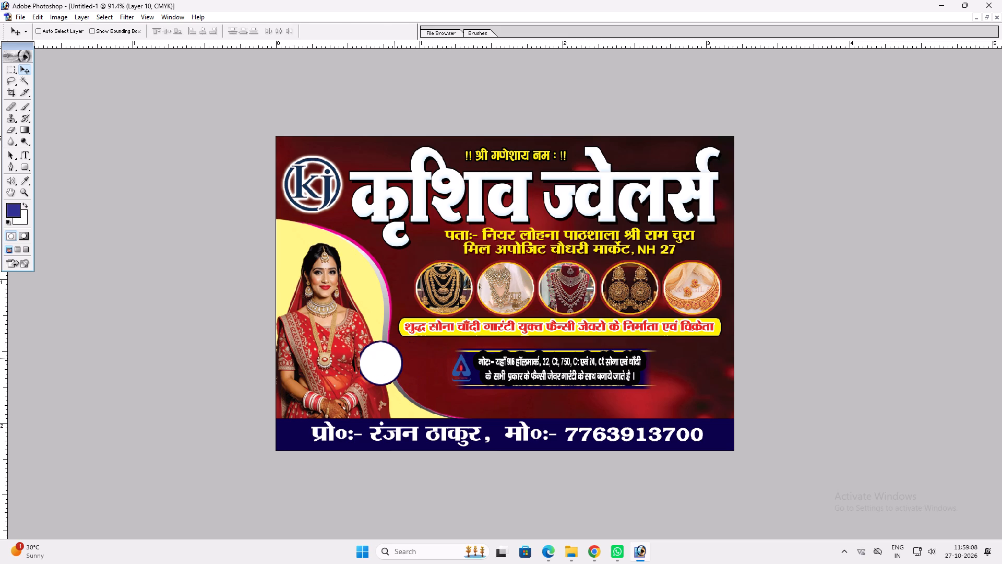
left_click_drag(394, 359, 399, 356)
Delete the white circle layer beside the bride.
key("z")
left_click_drag(320, 324, 455, 452)
key("v")
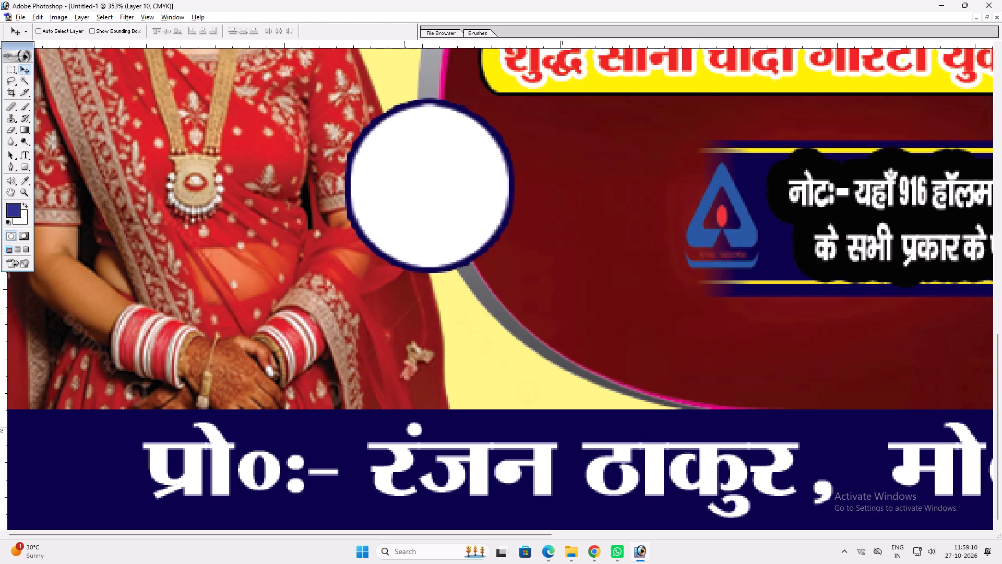
key("alt+l")
key("alt+l")
key("alt+l")
Draw a circular selection with the Ellipse tool over the curved border beside the bride and copy the white base inside it to a new layer.
key("u")
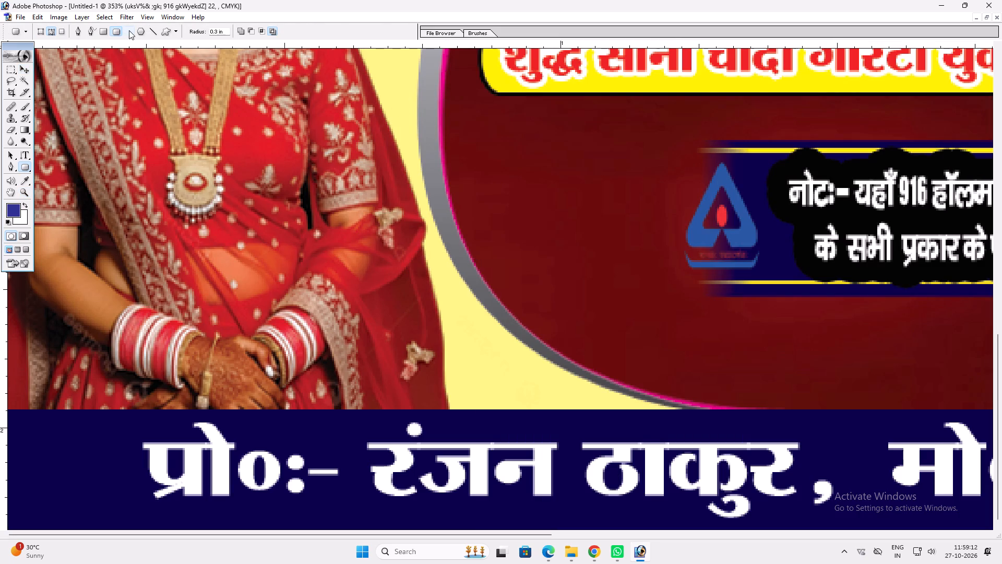
left_click(129, 30)
left_click_drag(388, 109, 548, 268, "shift")
key("ctrl+Return")
key("v")
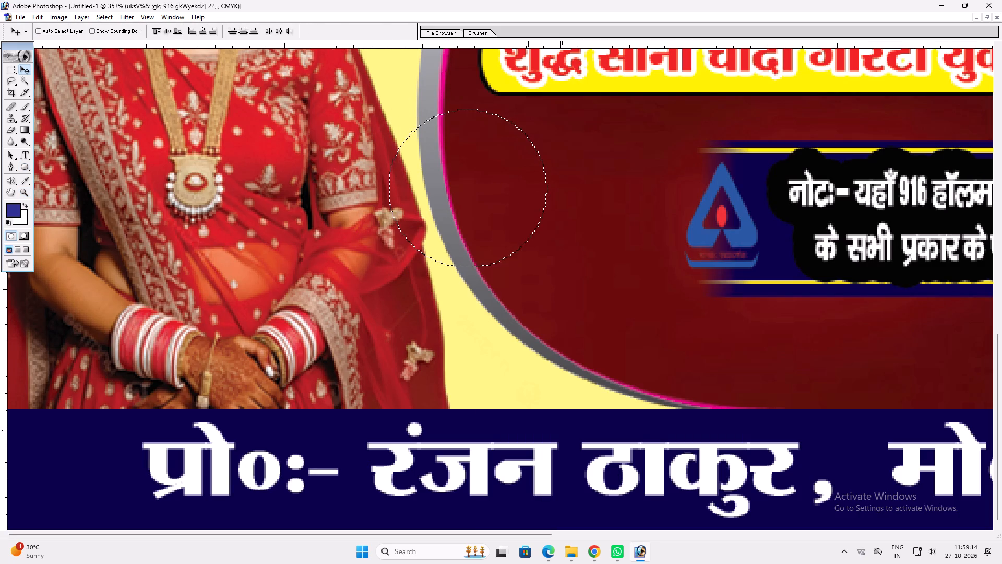
right_click(528, 273)
left_click(547, 290)
key("ctrl+c")
key("ctrl+v")
Give the new circle a blue stroke of C 100, M 60, Y 0 and bring the circle to the front.
key("alt+l")
key("alt+y")
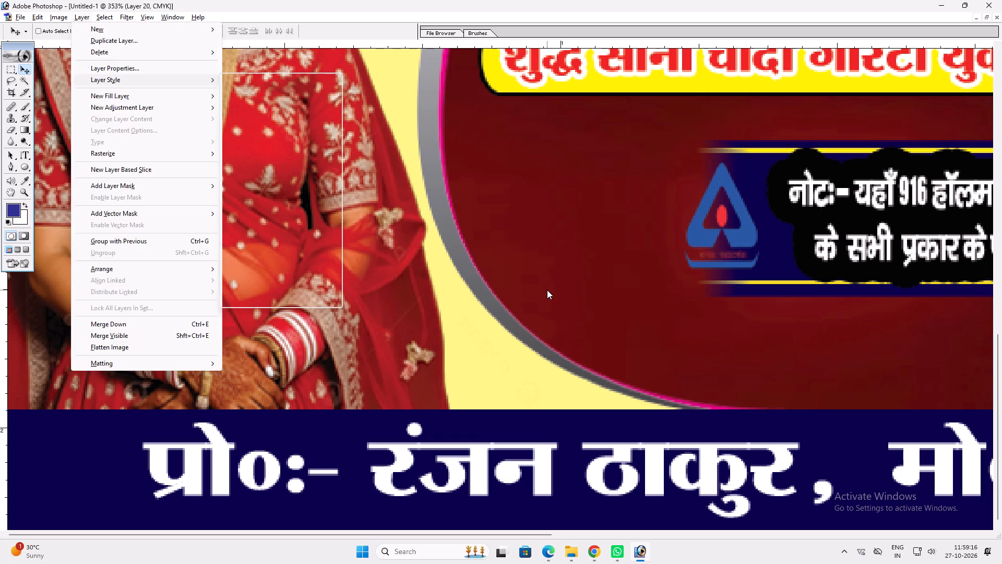
key("alt+l")
key("alt+y")
key("k")
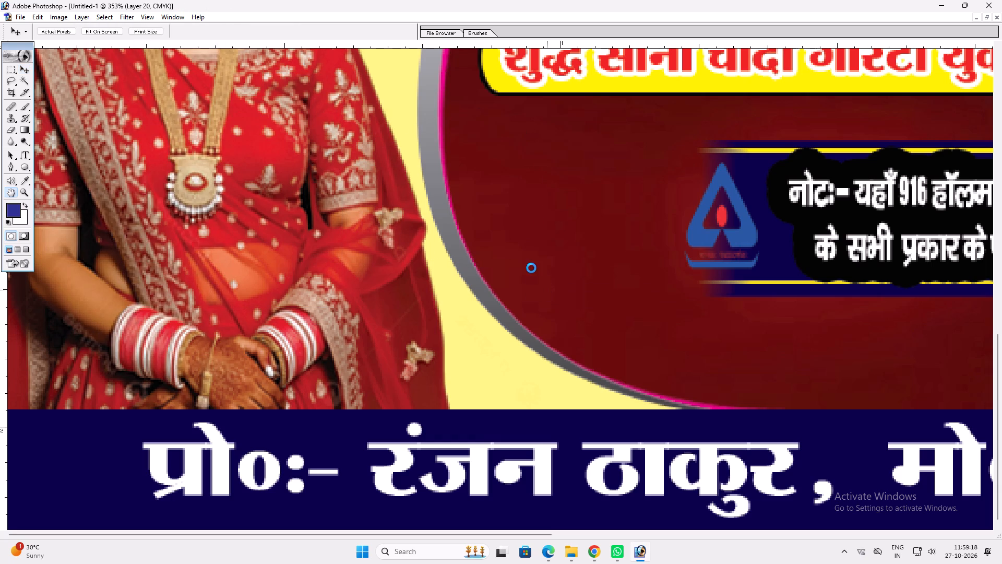
left_click(646, 205)
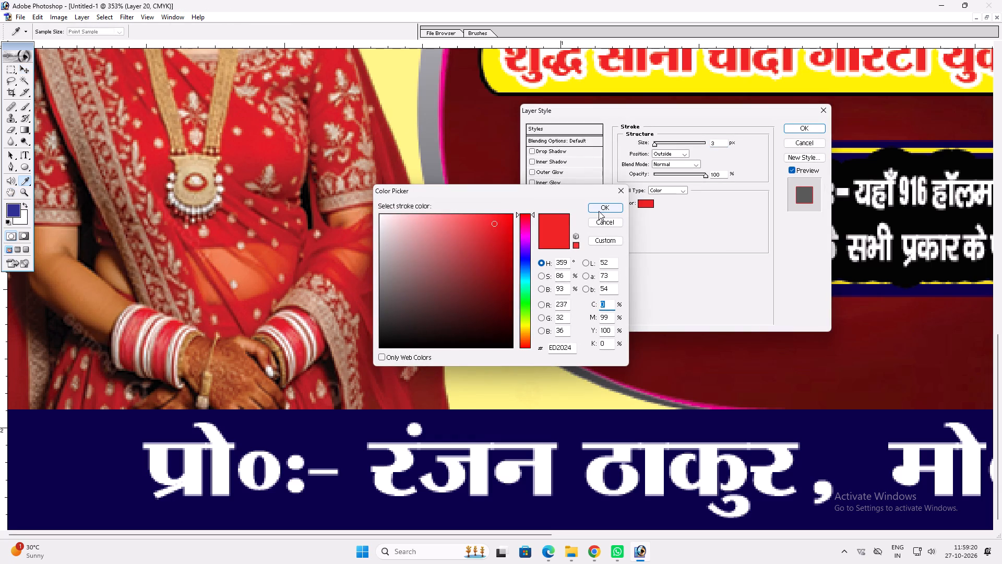
key("0")
key("shift+Tab")
key("Tab")
type("100")
key("Tab")
type("60")
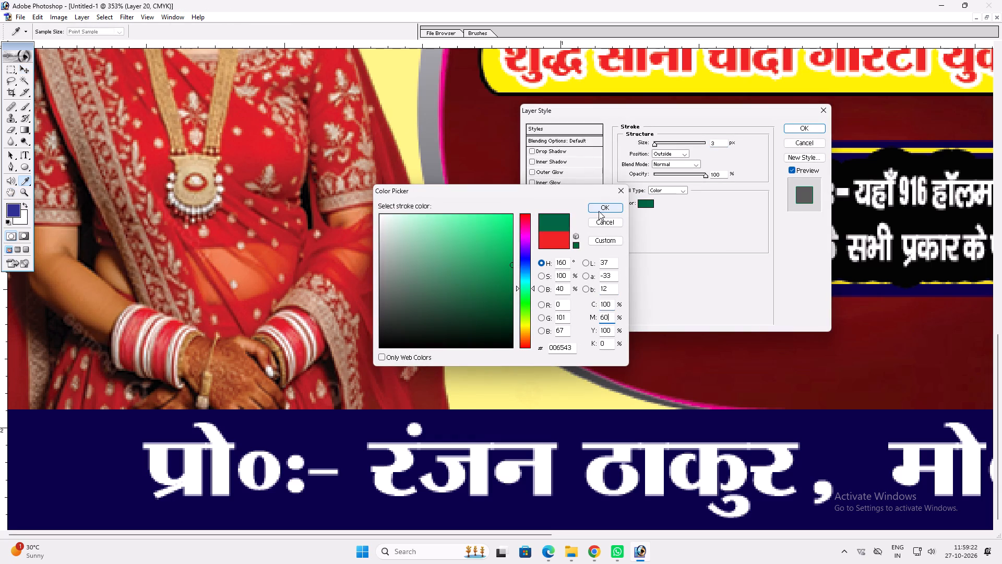
key("Tab")
key("0")
key("Return")
key("Return")
key("ctrl+shift+bracketright")
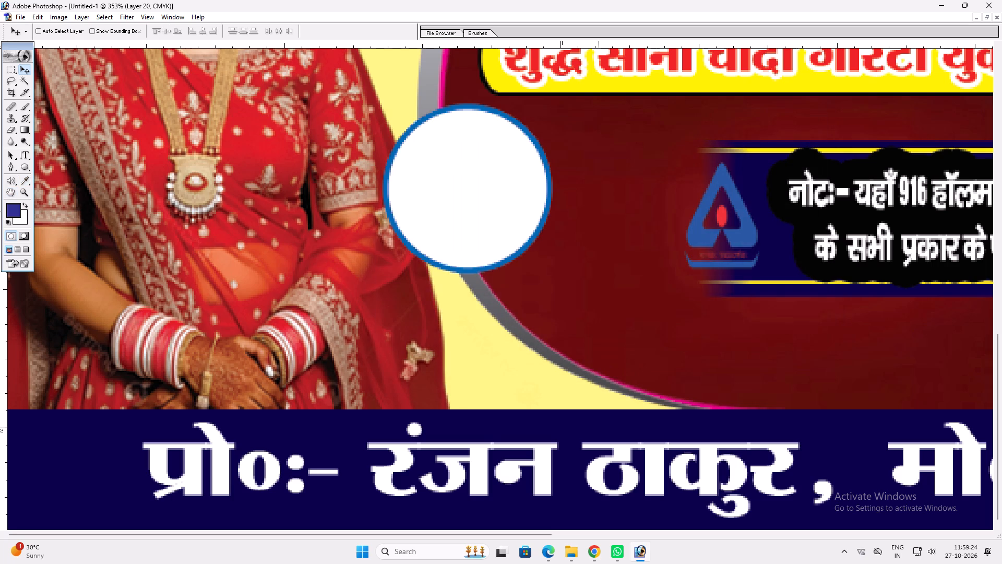
Move the triangular hallmark emblem onto the blue-ringed circle and bring it to the front.
left_click(696, 232, "ctrl")
left_click_drag(695, 233, 526, 222)
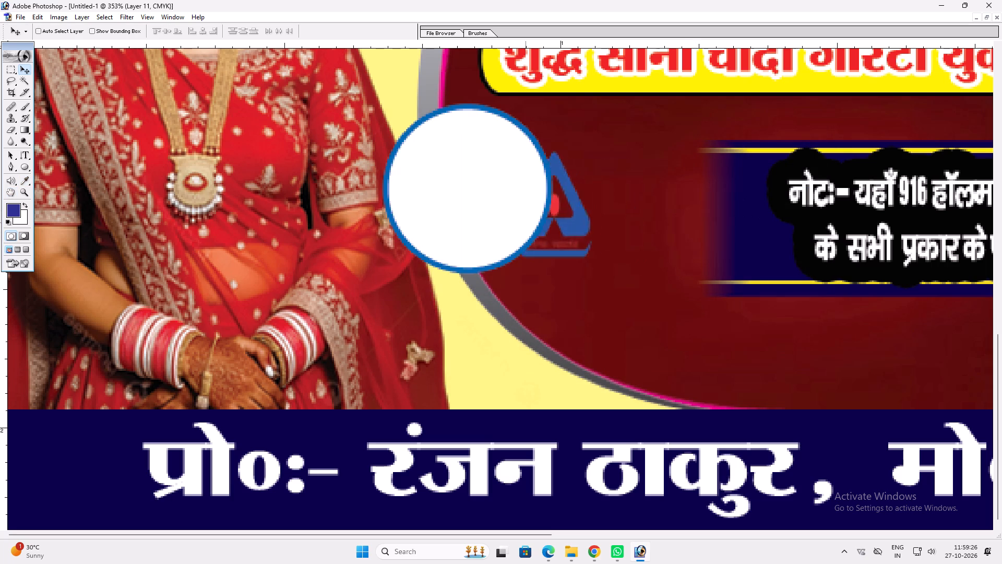
left_click_drag(526, 222, 464, 206)
key("ctrl+shift+bracketright")
key("v")
left_click_drag(461, 206, 416, 200)
Enlarge the hallmark emblem to fill more of the white circle and centre it inside the blue ring.
key("ctrl+t")
left_click_drag(483, 184, 511, 181, "shift")
key("Return")
key("v")
key("space")
right_click_drag(465, 177, 466, 177)
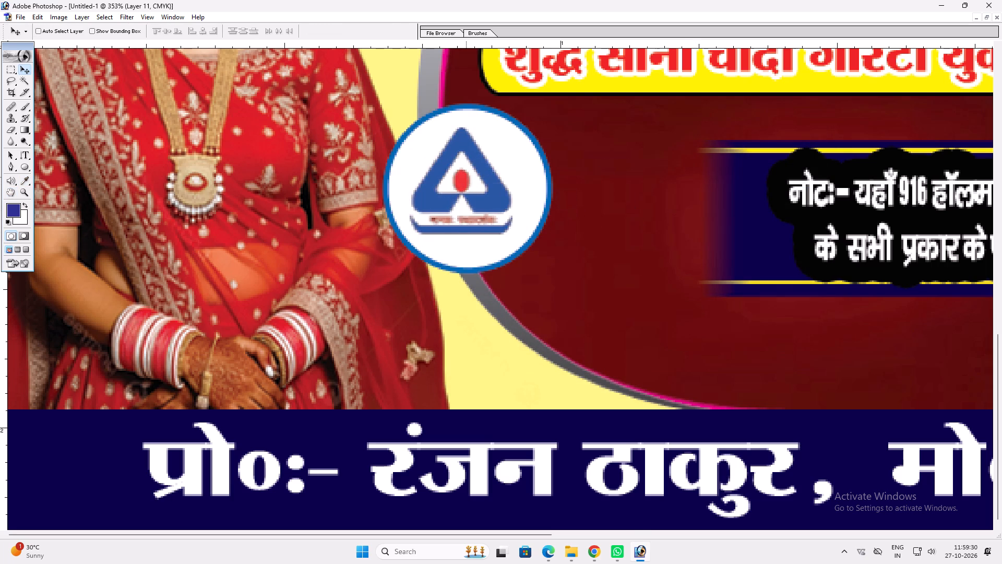
right_click_drag(466, 177, 477, 182)
left_click(485, 185)
key("v")
left_click(350, 375)
key("v")
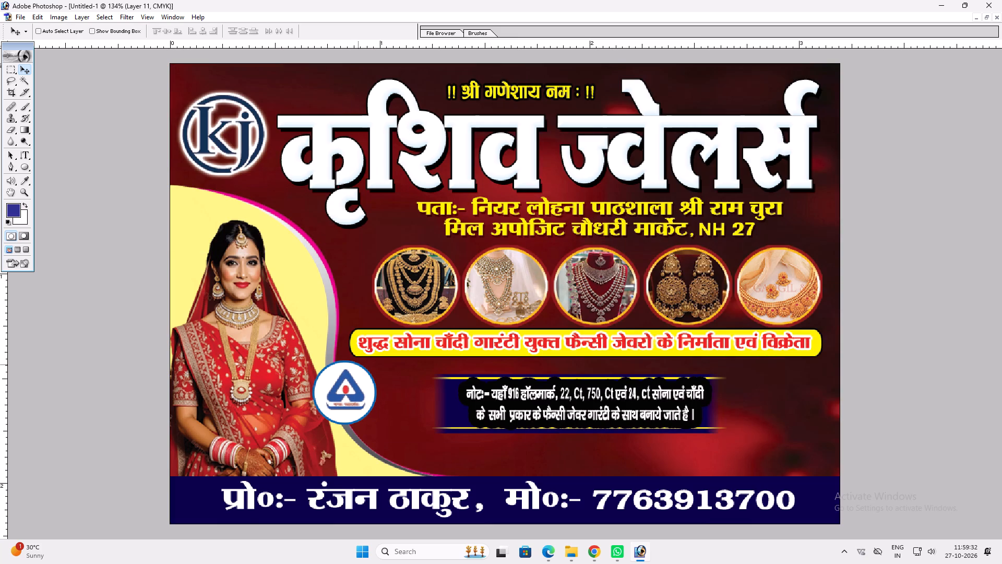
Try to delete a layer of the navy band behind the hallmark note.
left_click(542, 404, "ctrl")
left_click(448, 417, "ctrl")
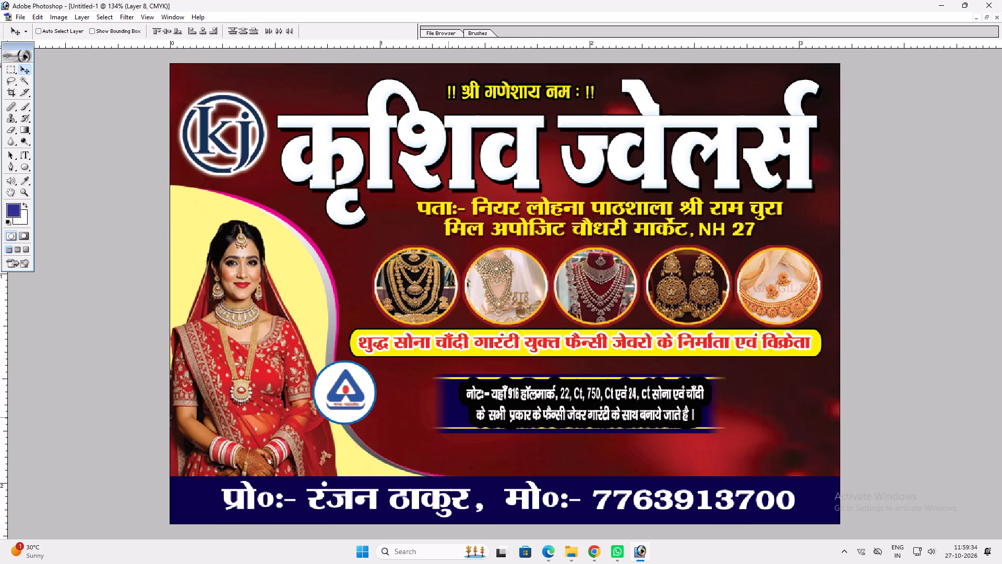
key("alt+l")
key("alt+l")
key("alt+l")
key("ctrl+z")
Merge the navy band and its yellow lines behind the hallmark note into one layer and delete it.
right_click(479, 390, "ctrl+shift")
left_click(491, 397, "ctrl+shift")
left_click_drag(491, 397, 493, 375)
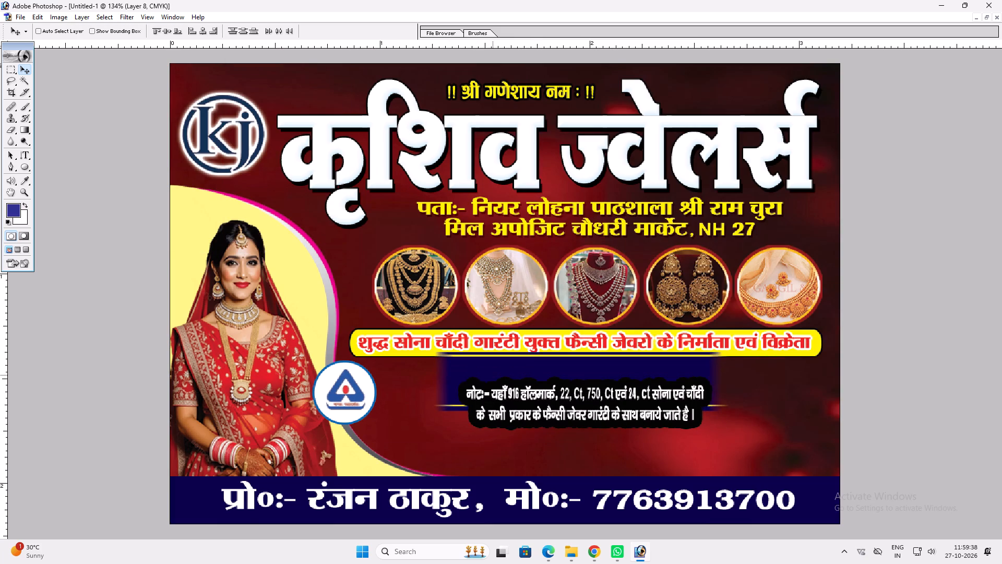
key("ctrl+e")
key("alt+l")
key("alt+l")
key("alt+l")
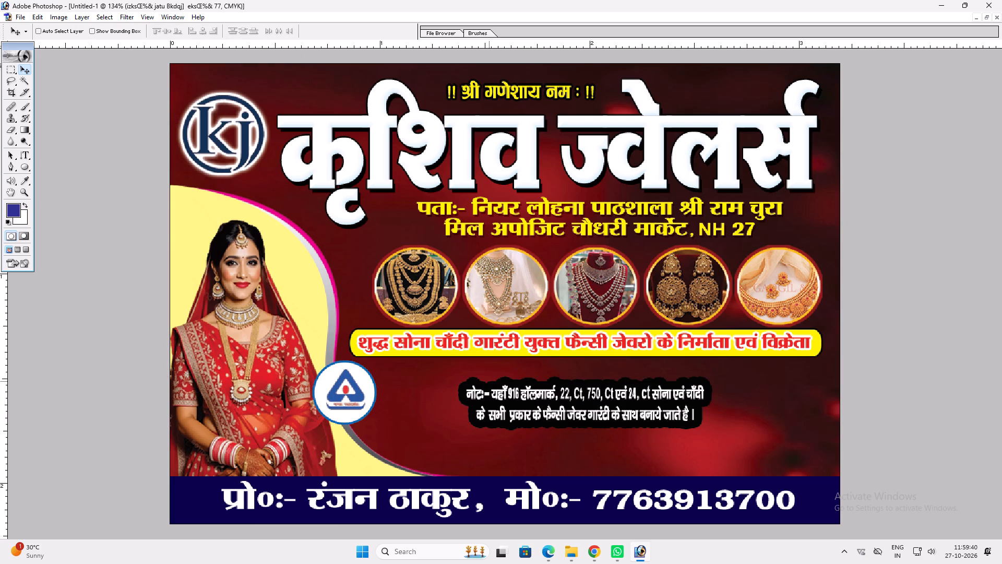
Reduce the thick black stroke around the hallmark note text to a thin outline.
key("t")
left_click(509, 401)
key("Return")
key("alt+l")
key("alt+y")
key("alt+k")
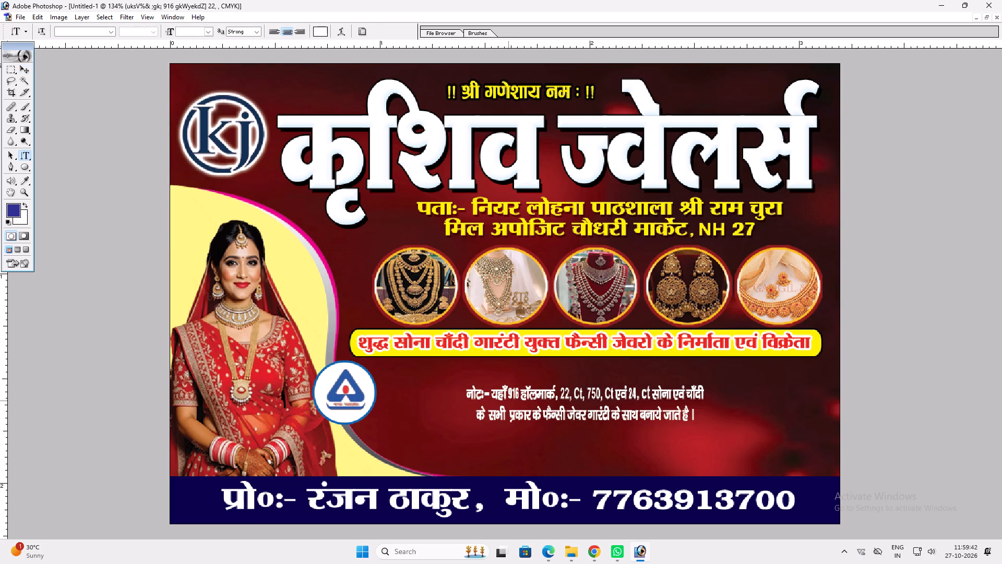
key("alt+l")
key("alt+y")
key("k")
scroll(720, 262, "down", 9)
key("Return")
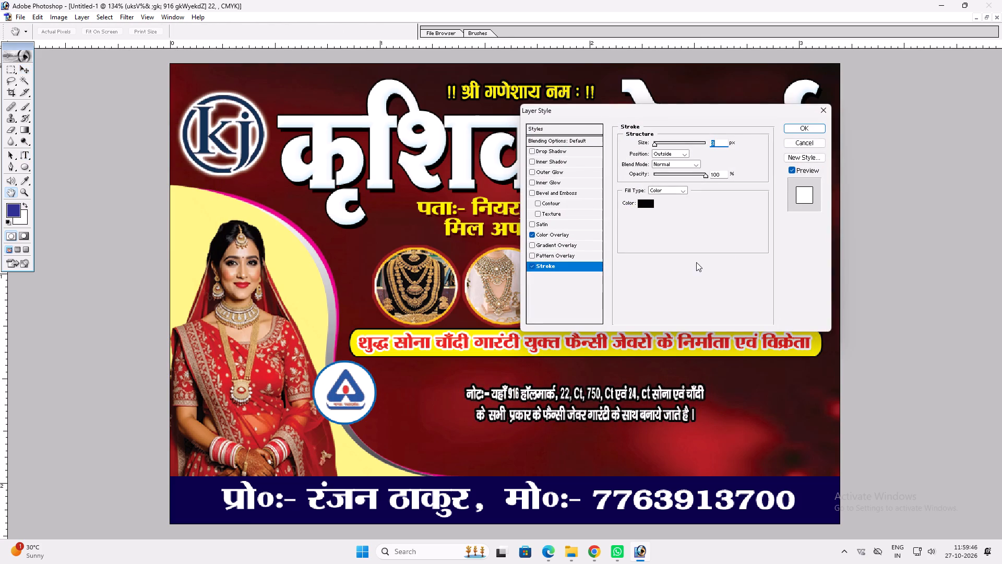
Move the hallmark note beside the emblem and enlarge it to nearly the width of the yellow strip.
key("v")
key("v")
left_click_drag(625, 406, 552, 394)
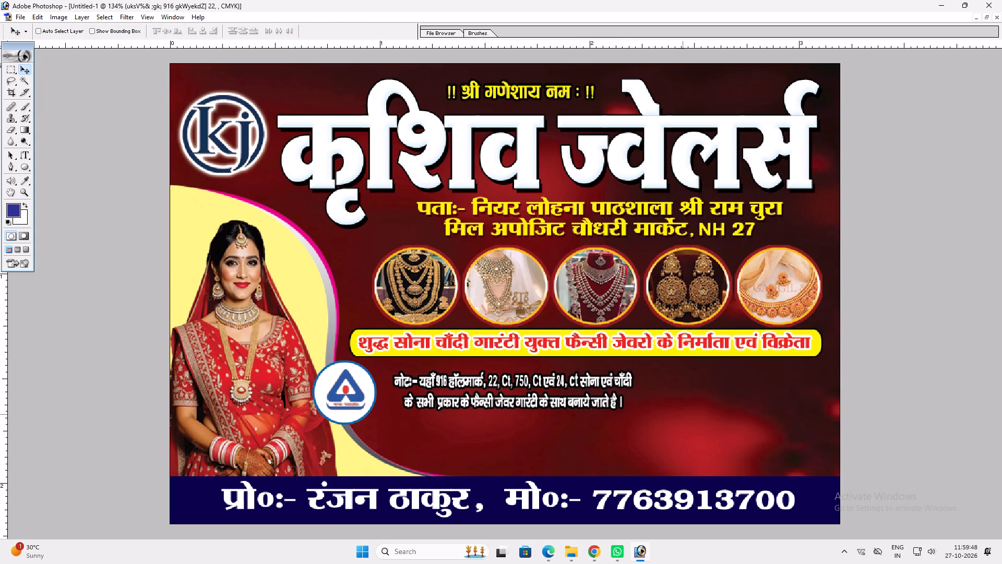
key("ctrl+t")
left_click_drag(629, 409, 796, 417, "shift")
key("shift+Return")
key("v")
Lower the hallmark note slightly and stretch it a little wider, aligning it with the yellow strip's far end.
left_click_drag(745, 413, 745, 414)
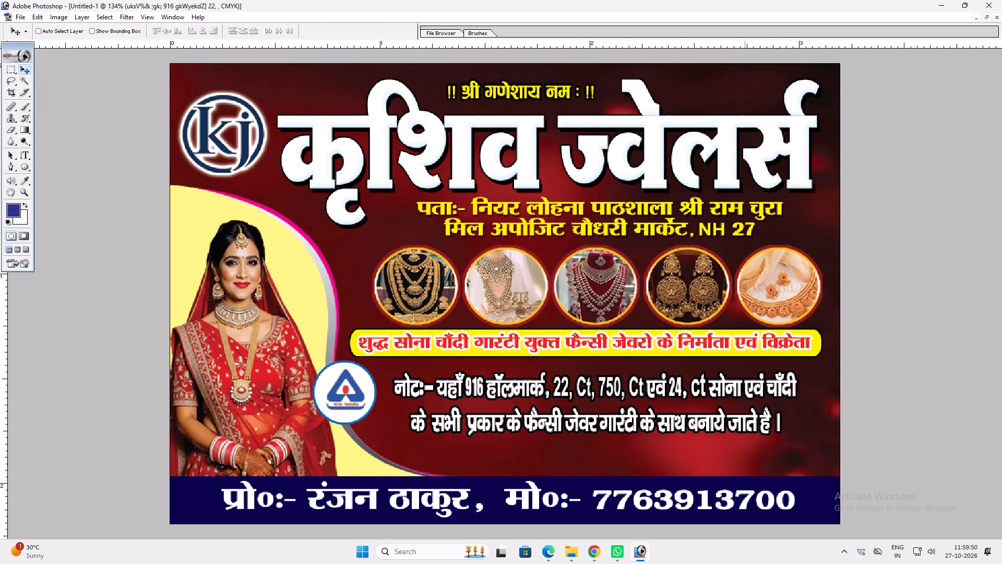
left_click_drag(745, 414, 741, 424)
key("ctrl+t")
left_click_drag(793, 407, 815, 405, "shift")
key("shift+Return")
key("t")
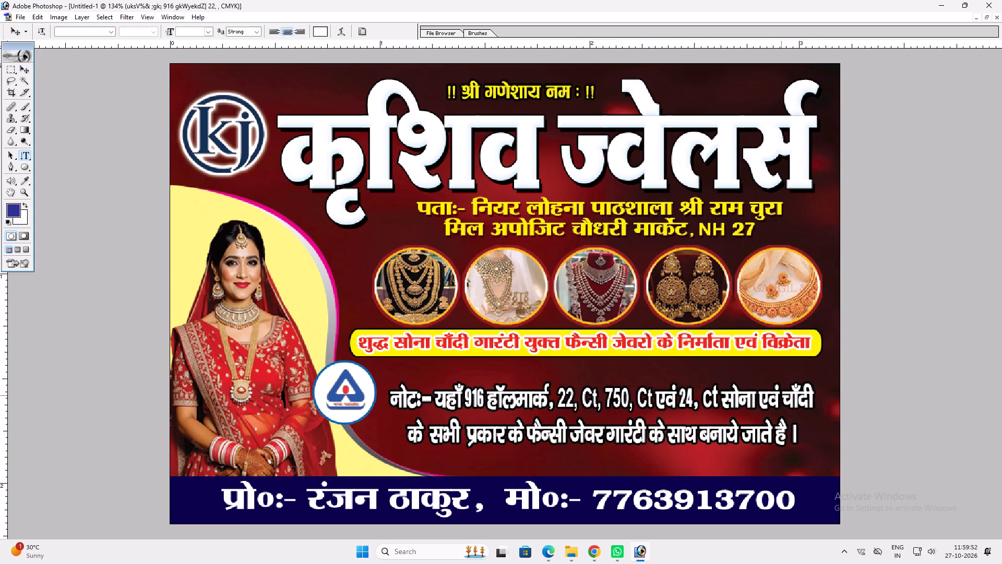
Move the word चाँदी to the start of the hallmark note's second line, followed by a space, keeping two lines.
left_click(781, 395)
key("Return")
key("Down")
key("Home")
key("BackSpace")
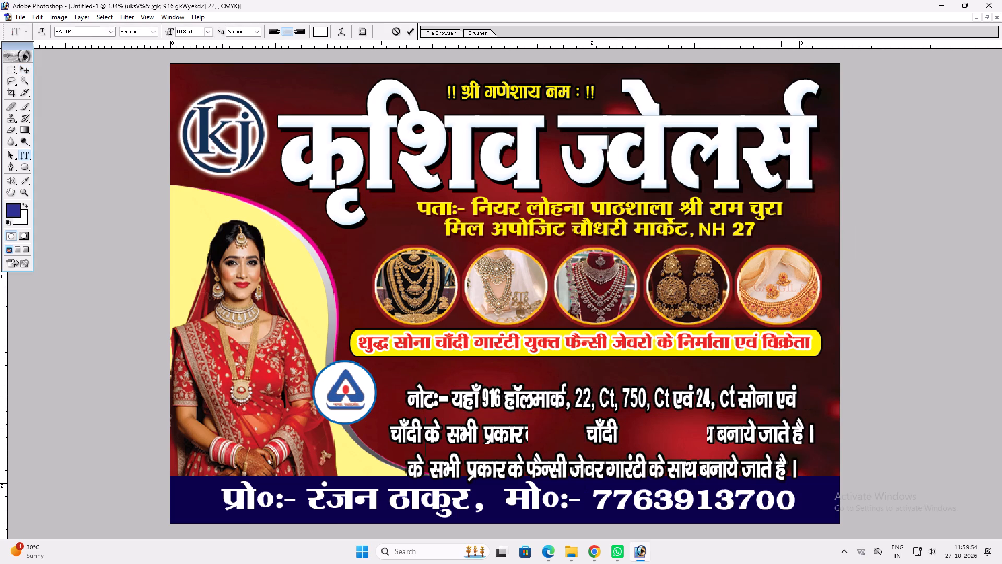
key("space")
Compare RAJ fonts on the whole hallmark note and set it in RAJ 11.
key("ctrl+a")
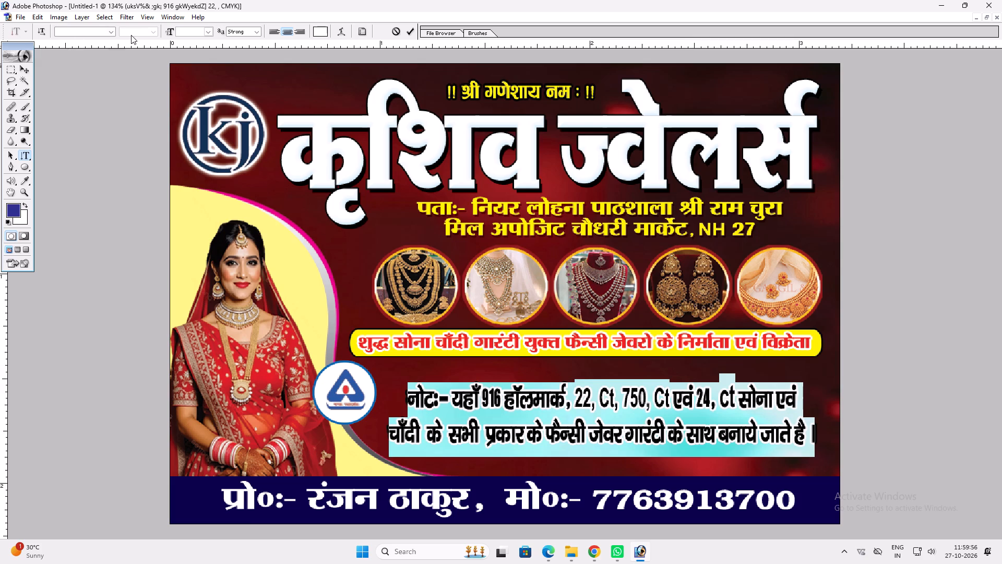
left_click(115, 32)
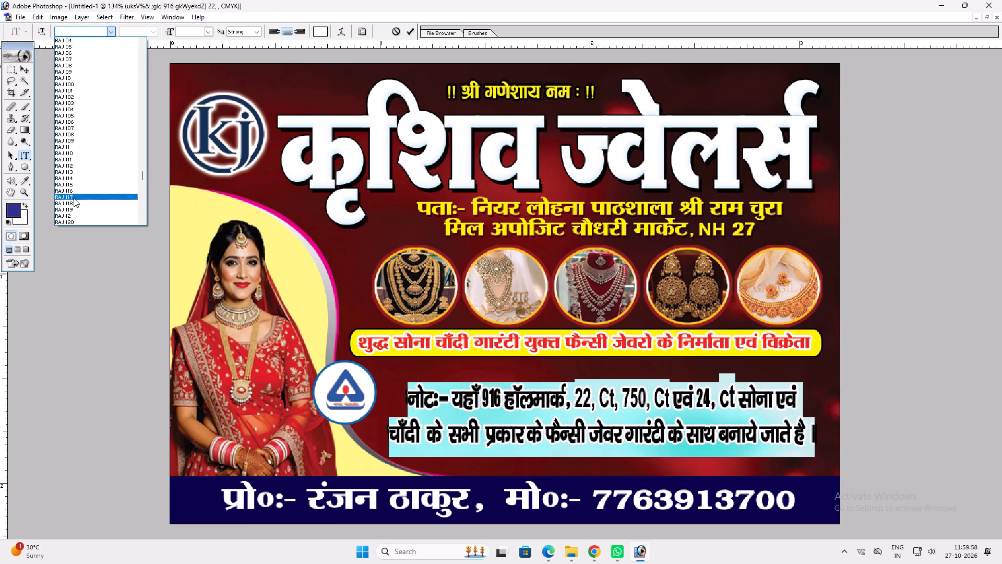
left_click(71, 197)
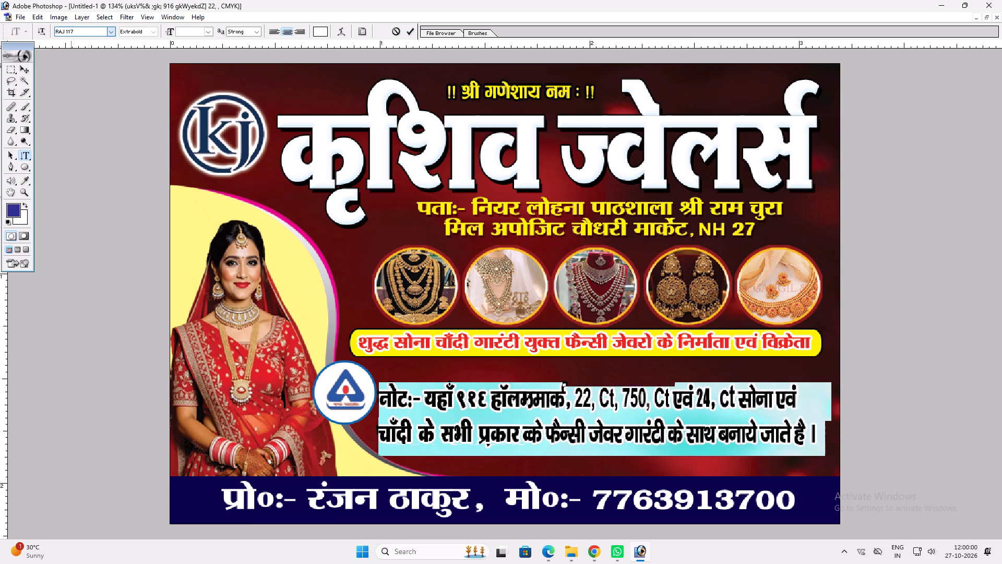
left_click(76, 33)
key("Down")
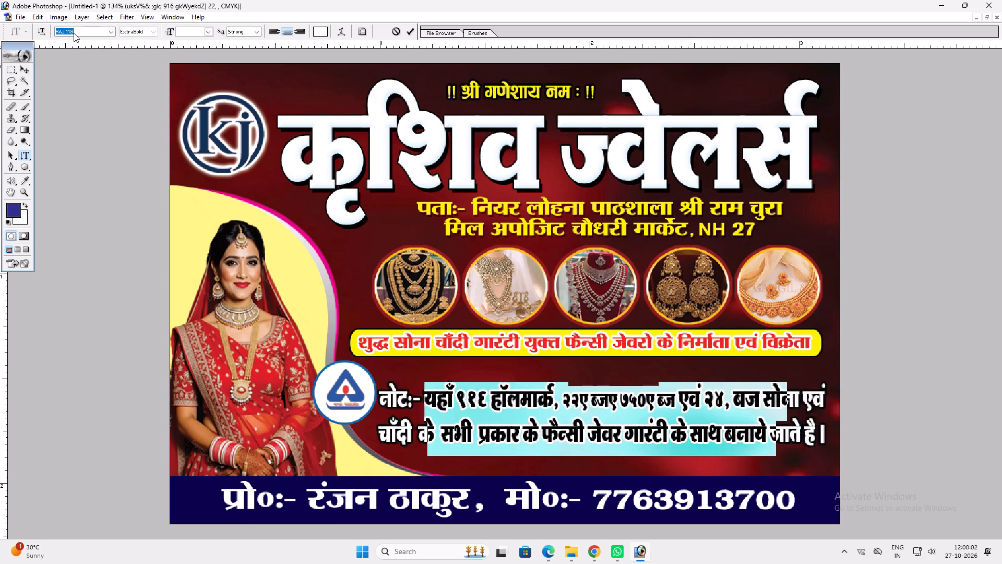
key("Down")
key("Down")
key("Down")
key("Down")
key("Down")
key("Down")
key("Down")
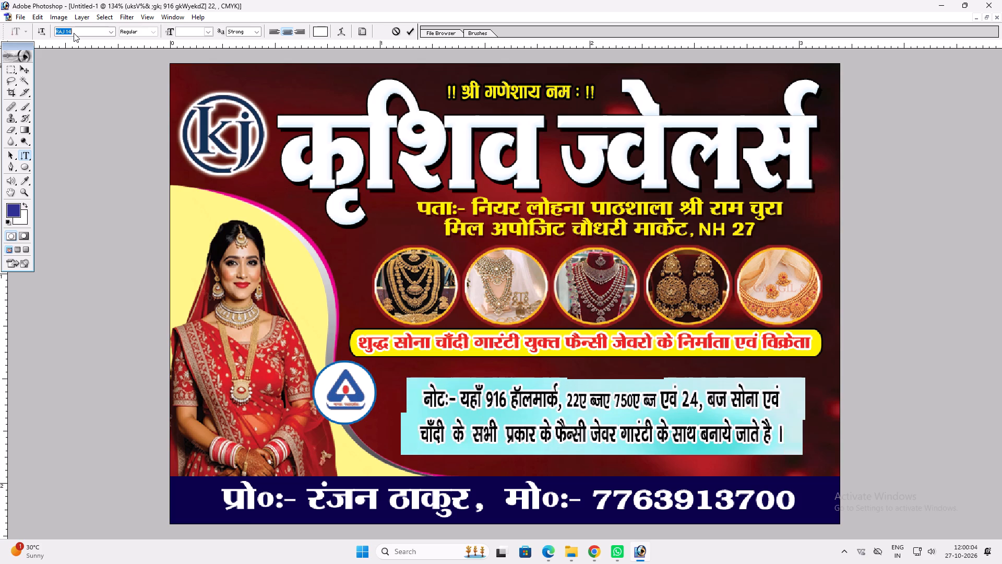
key("Up")
key("Down")
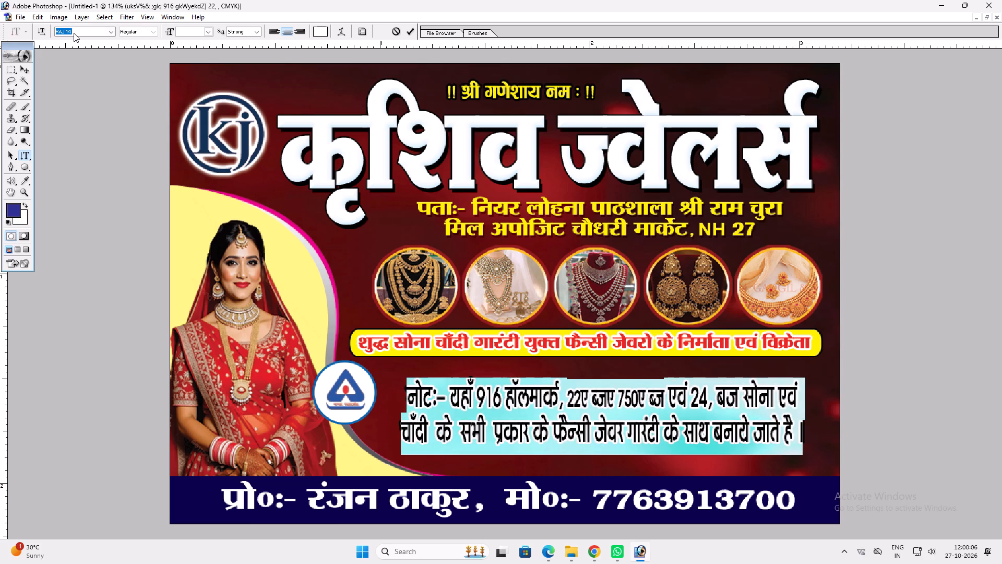
key("Down")
key("Up")
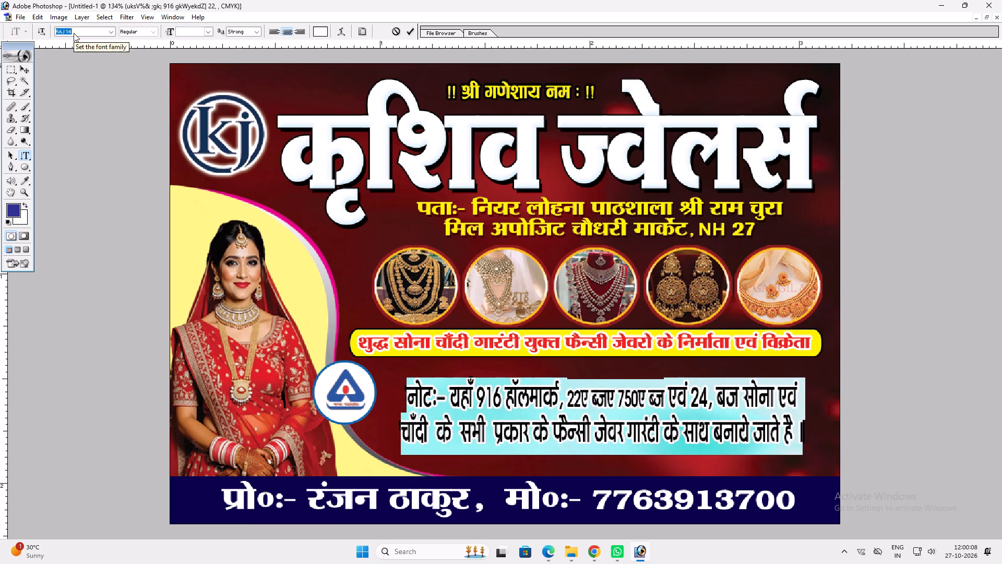
key("Up")
key("Up")
key("Up")
key("Up")
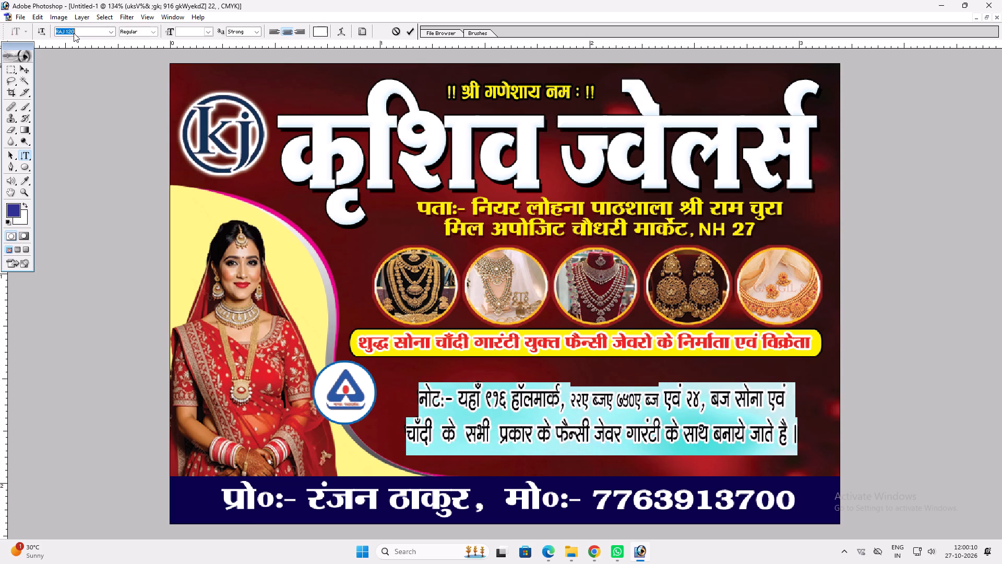
key("Up")
key("Up")
key("Up")
key("Up")
key("Up")
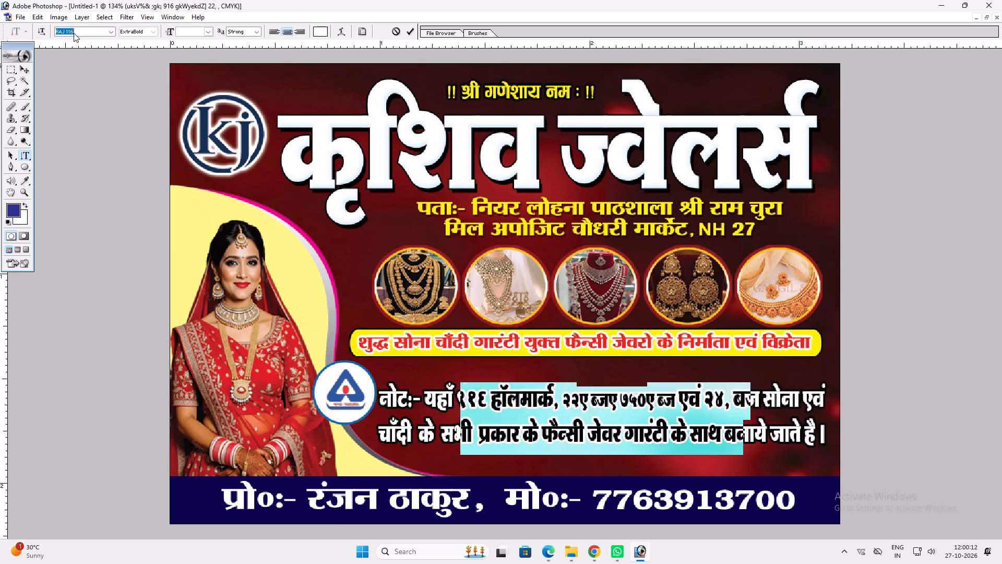
key("Up")
key("Up")
key("Up")
key("Up")
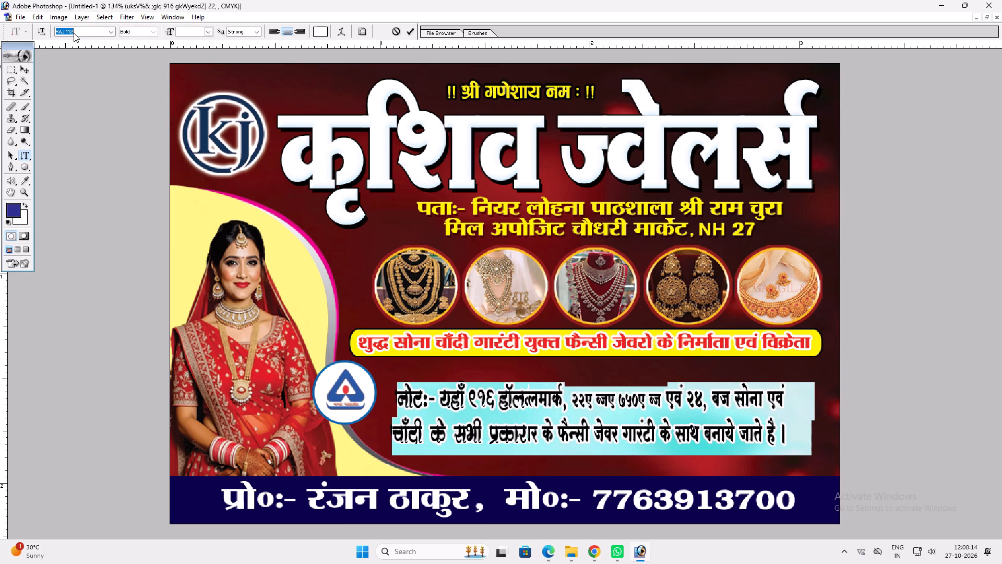
key("Up")
key("Up")
key("Up")
key("Up")
key("Up")
key("Up")
key("Up")
key("Up")
key("Up")
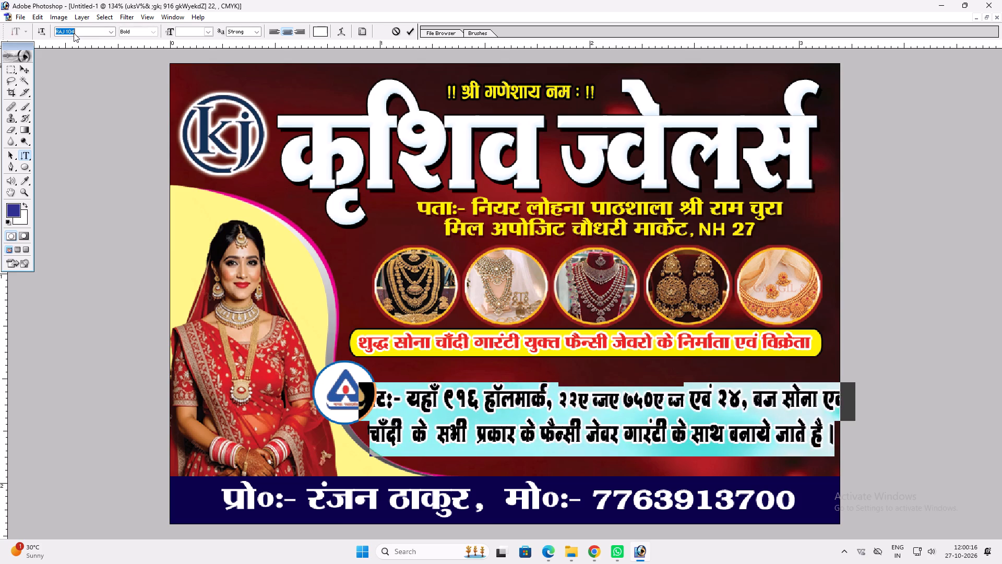
key("Up")
key("Up")
key("Up")
key("Up")
key("Up")
key("Down")
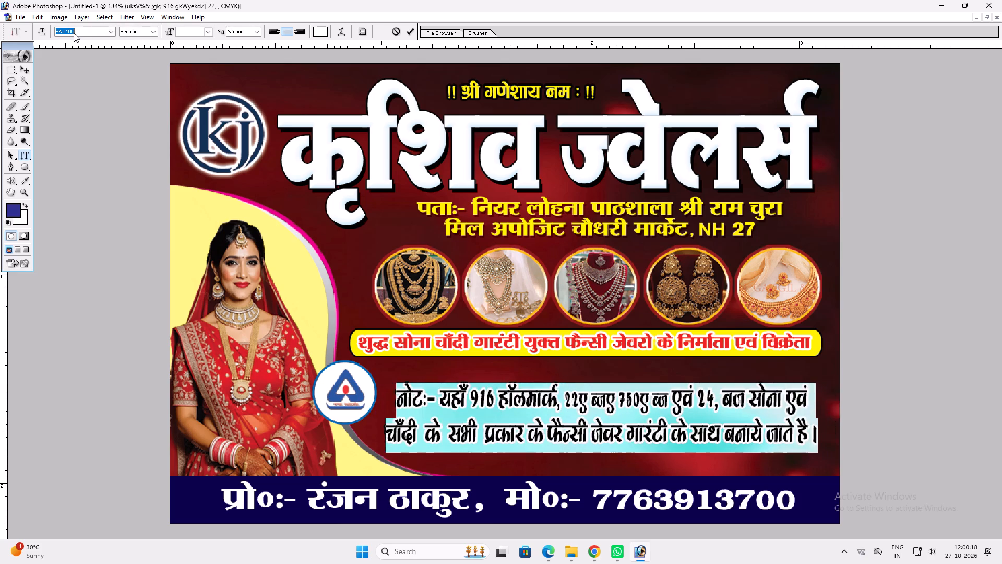
key("Down")
key("Down")
key("Down")
key("Down")
key("Down")
key("Down")
key("Down")
key("Down")
key("Down")
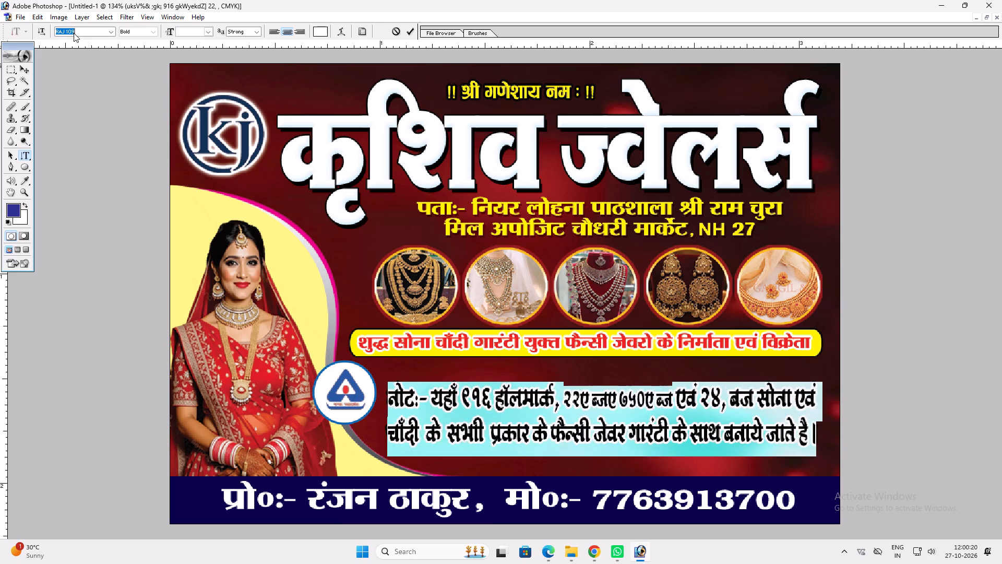
key("Down")
key("Down")
key("Down")
key("Up")
key("Up")
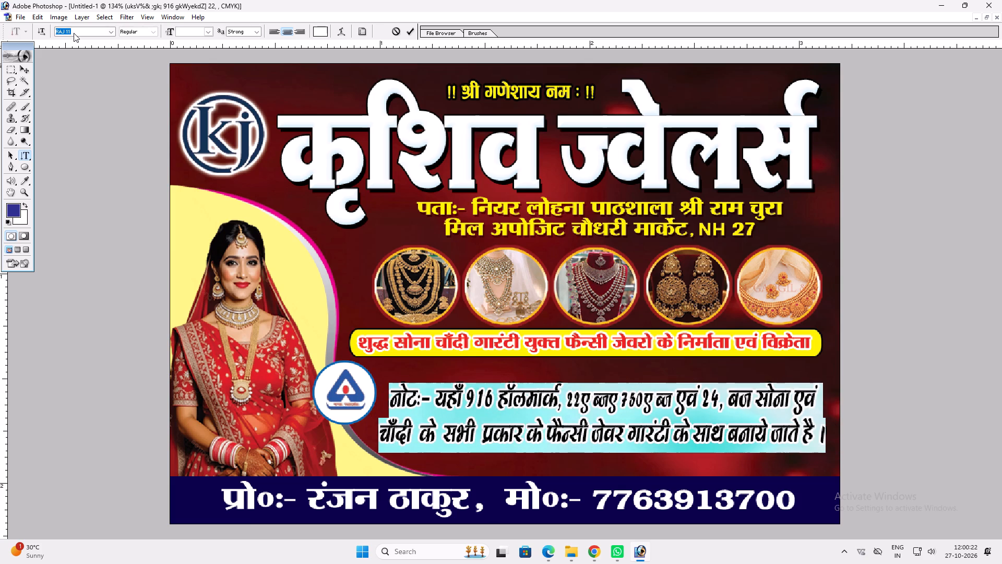
key("Down")
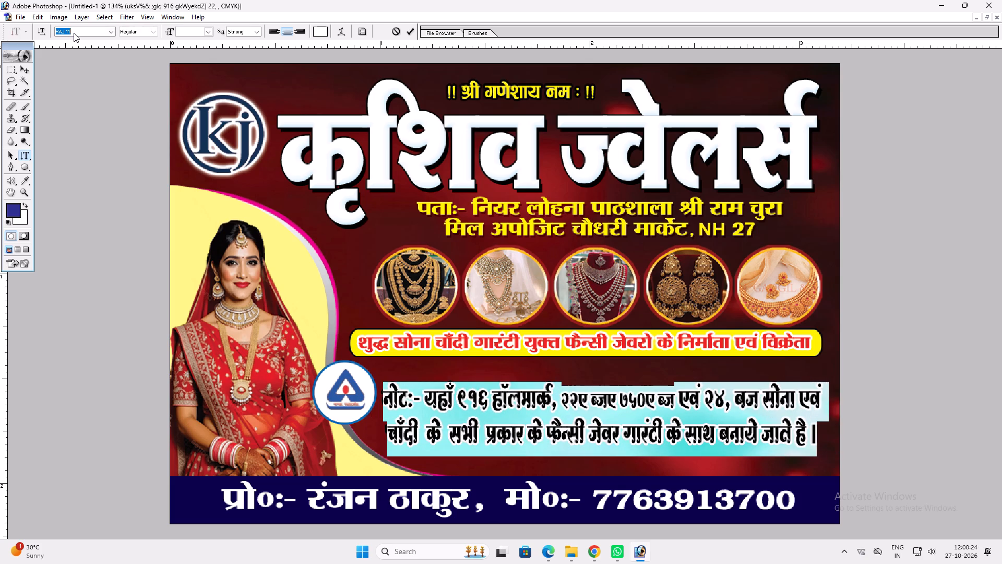
key("Up")
key("Return")
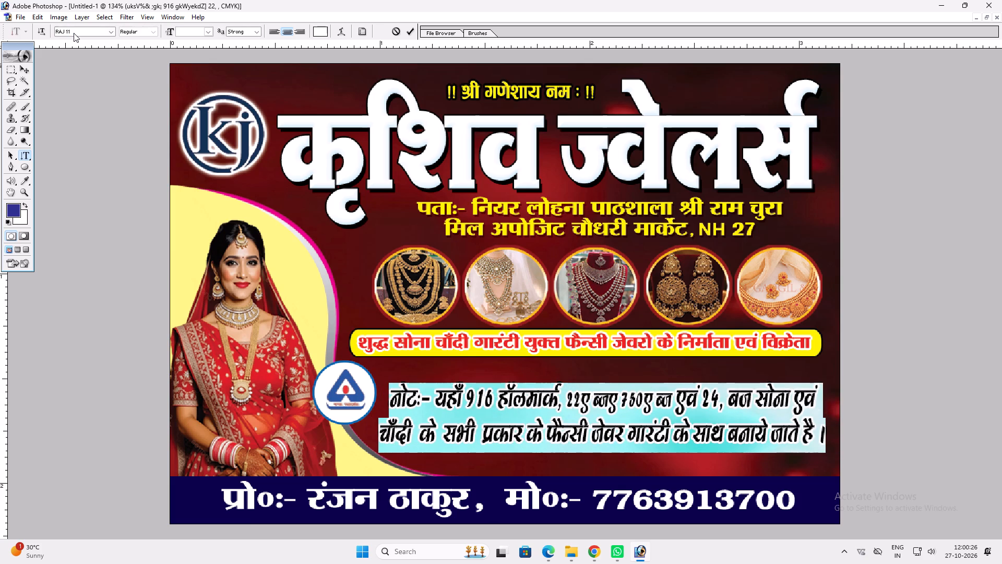
key("Return")
Set the "22, Ct, 750, Ct" portion of the hallmark note in Arial Bold.
left_click_drag(566, 403, 579, 403)
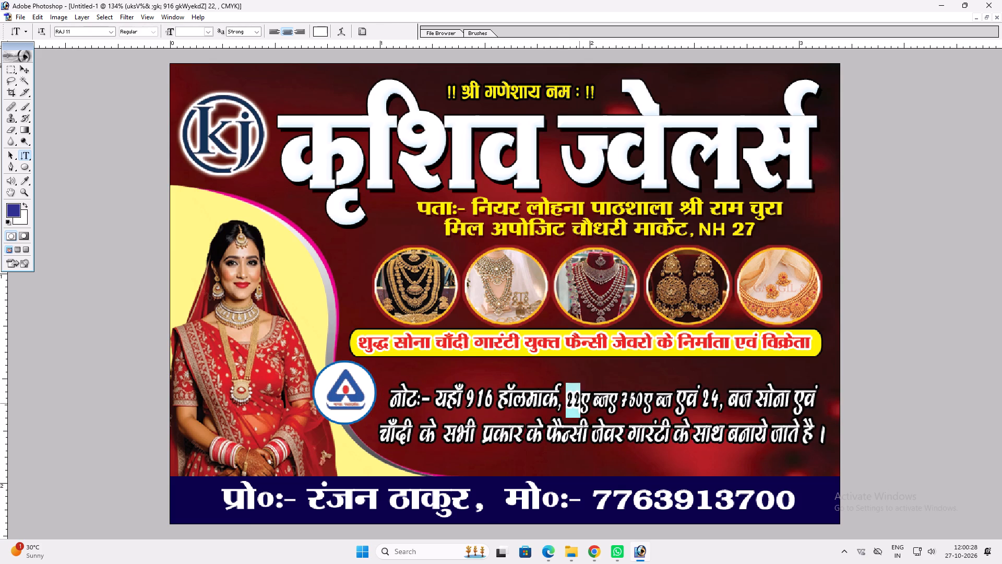
left_click_drag(579, 403, 670, 413)
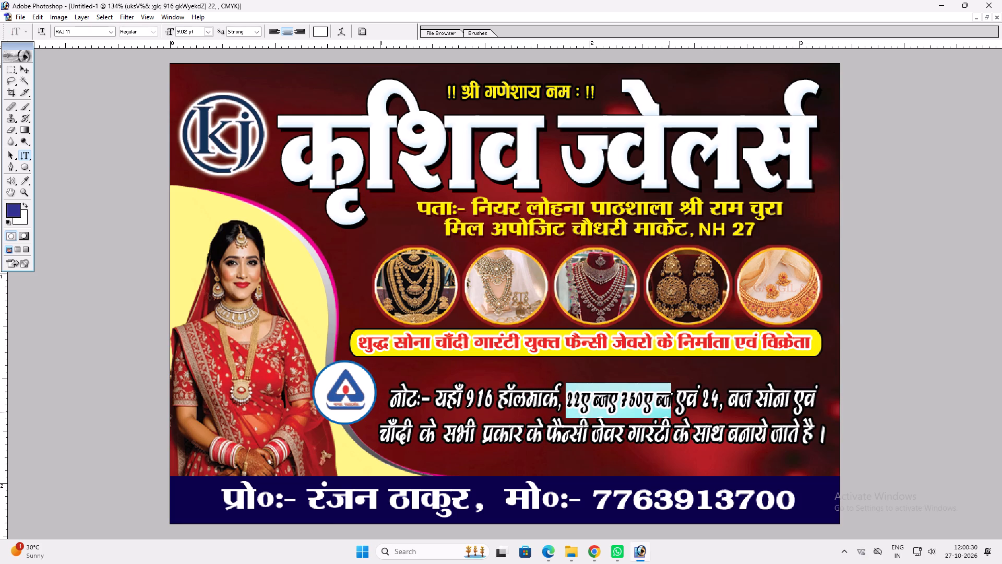
left_click(85, 31)
type("ar")
key("Return")
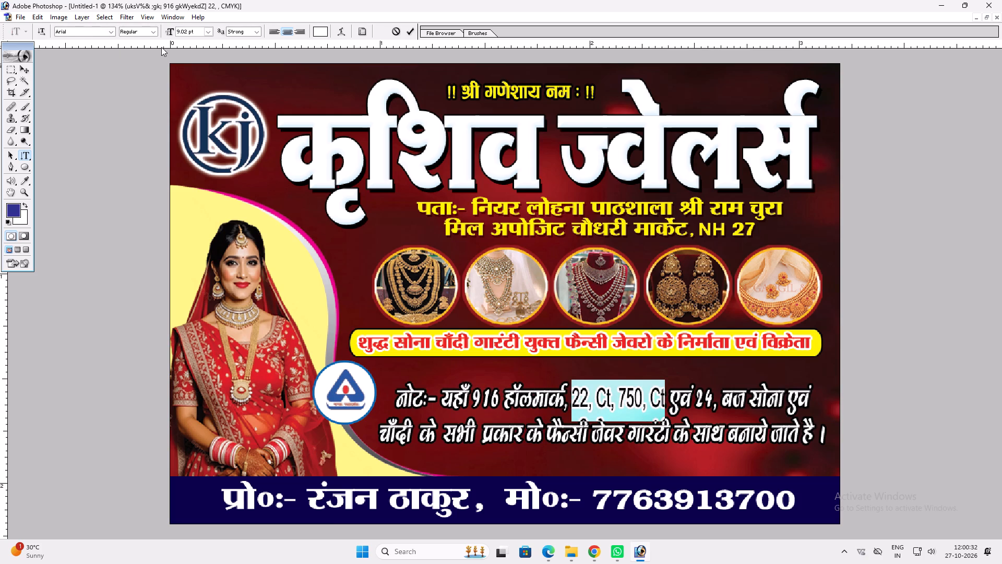
left_click(158, 36)
left_click(152, 31)
left_click(135, 76)
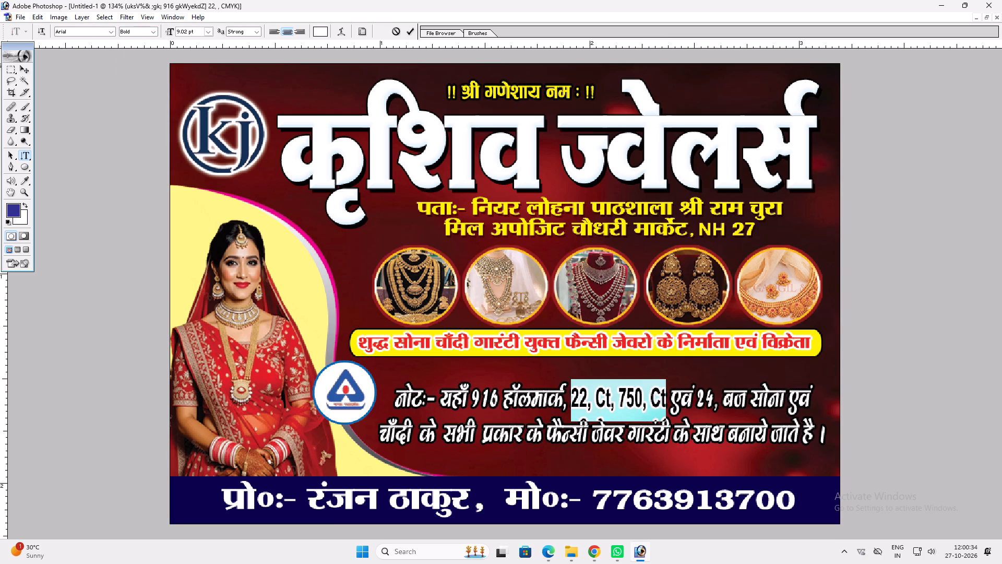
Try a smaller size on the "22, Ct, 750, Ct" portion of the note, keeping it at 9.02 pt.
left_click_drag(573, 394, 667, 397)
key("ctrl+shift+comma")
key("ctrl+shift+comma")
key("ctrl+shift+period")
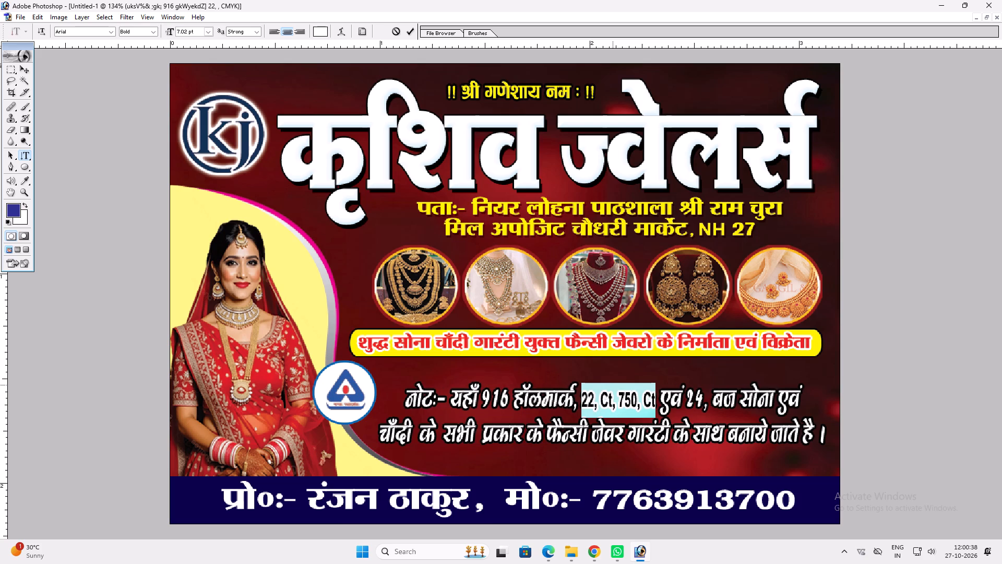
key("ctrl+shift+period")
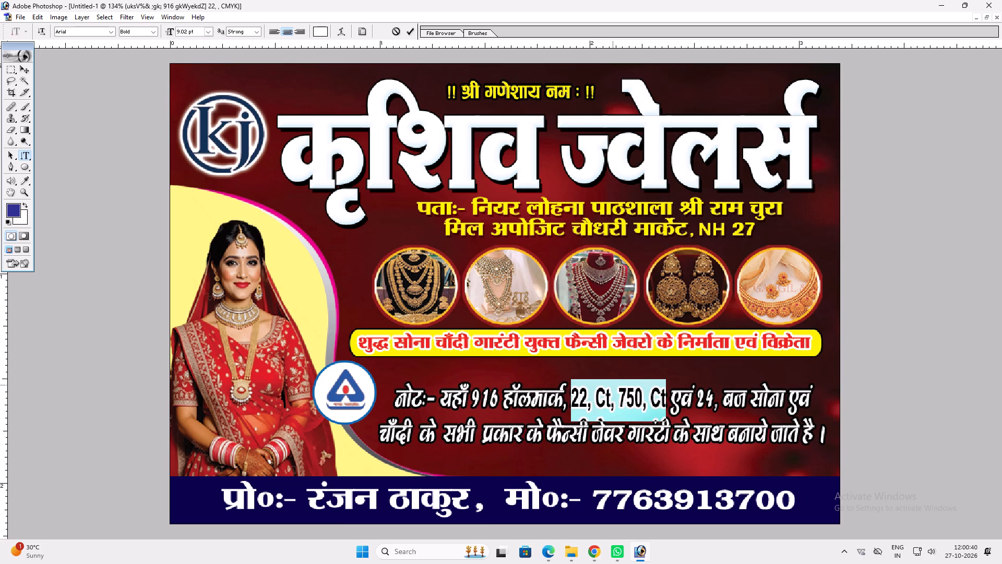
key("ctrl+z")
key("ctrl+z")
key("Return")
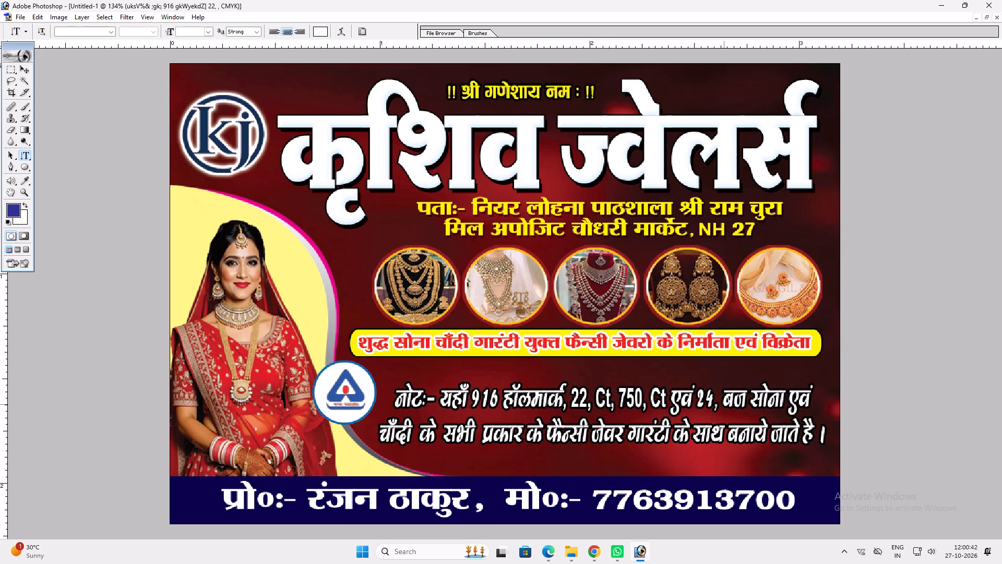
Set the "24, ct" portion of the note in Arial Bold and replace the stray bracket after 24 with a comma.
left_click_drag(698, 405, 747, 404)
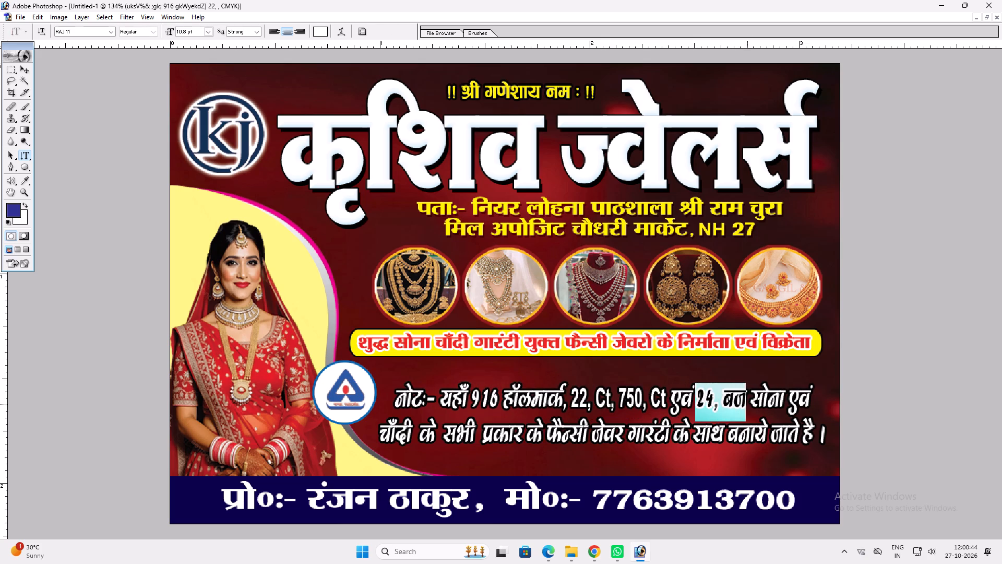
left_click(94, 28)
type("ar")
double_click(80, 28)
type("ar")
key("Return")
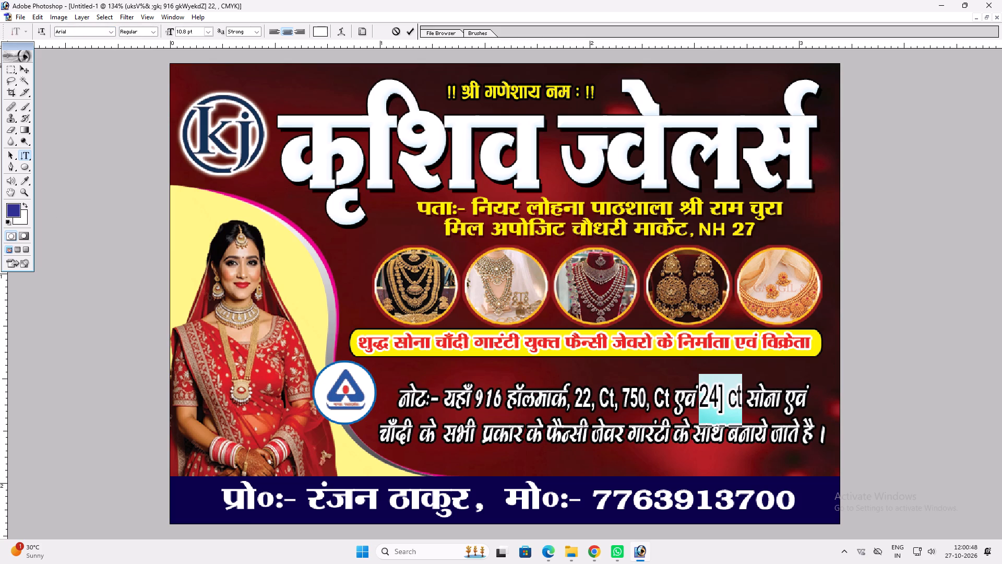
left_click(157, 28)
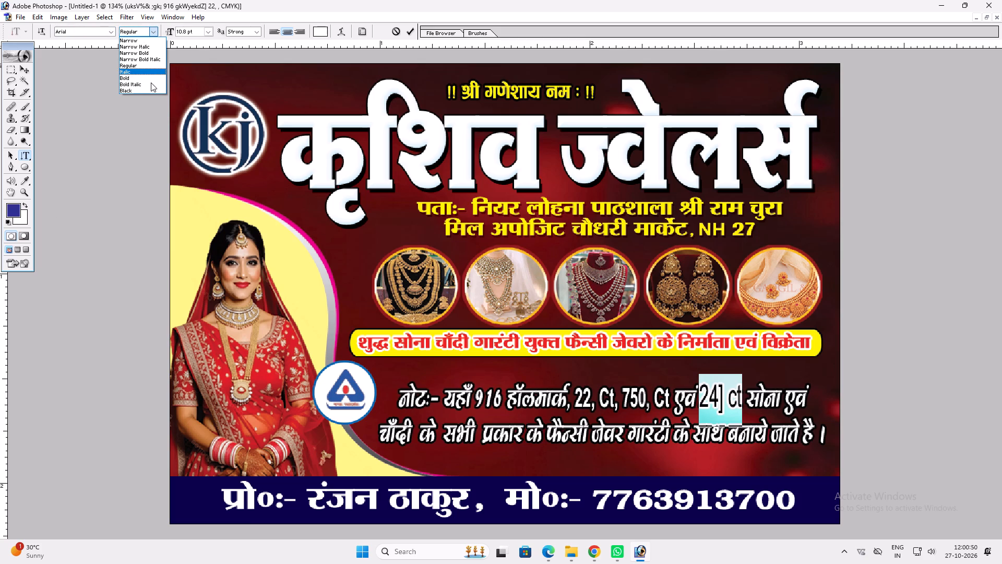
left_click(142, 78)
left_click(721, 401)
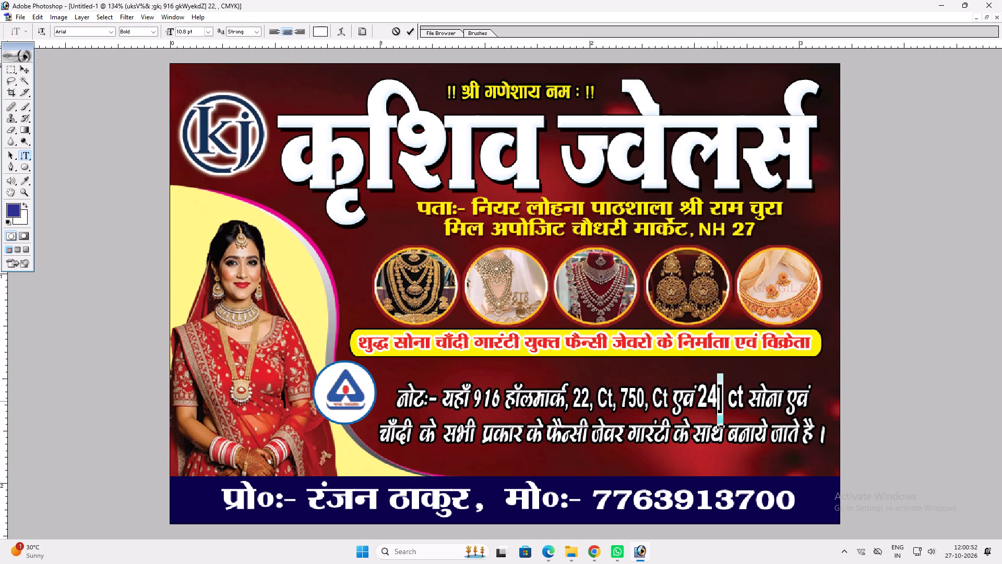
key("comma")
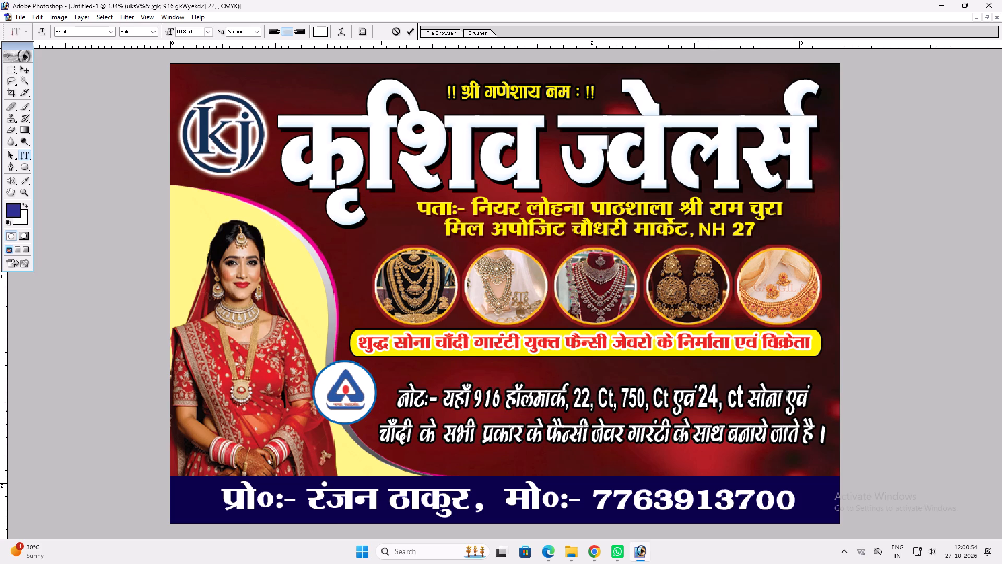
Reduce "24, ct" in the note to 8.8 pt and insert a space before it.
left_click_drag(698, 400, 742, 405)
key("ctrl+shift+comma")
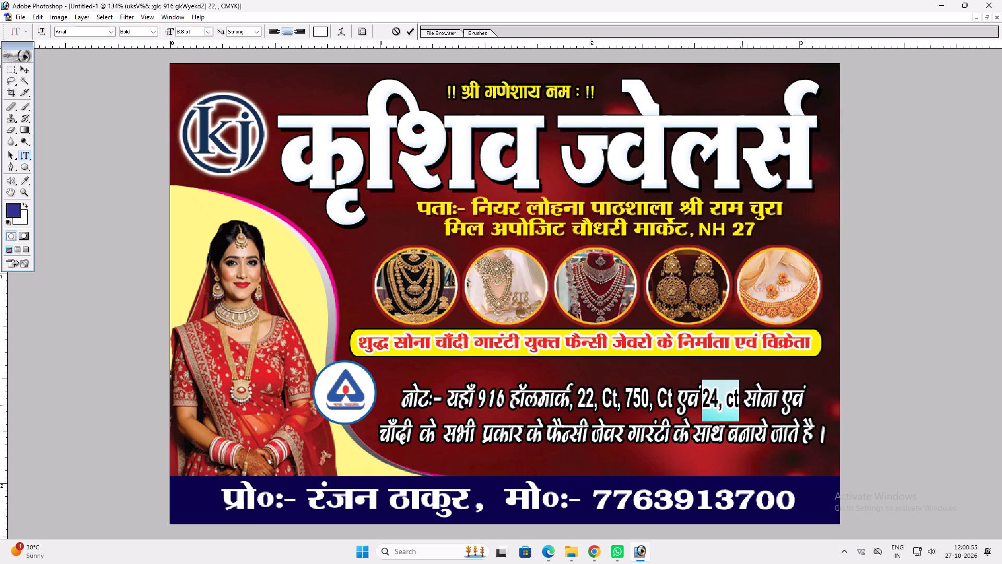
left_click(703, 409)
key("space")
key("Return")
type("vv")
key("v")
key("t")
Reflow the hallmark note into three lines, breaking after "750, Ct" and after "प्रकार के", and joining "चाँदी" to the second line.
left_click(747, 401)
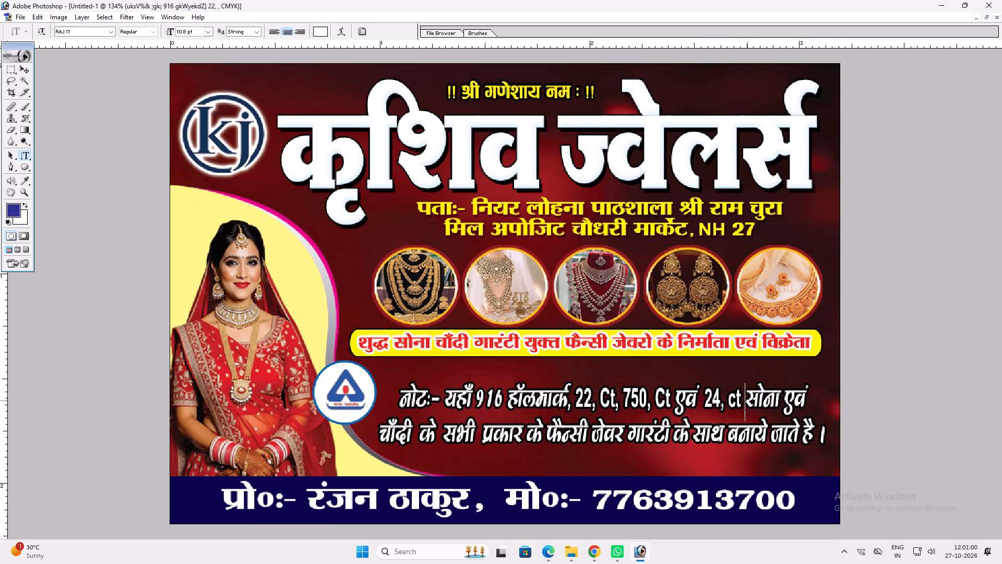
left_click(677, 402)
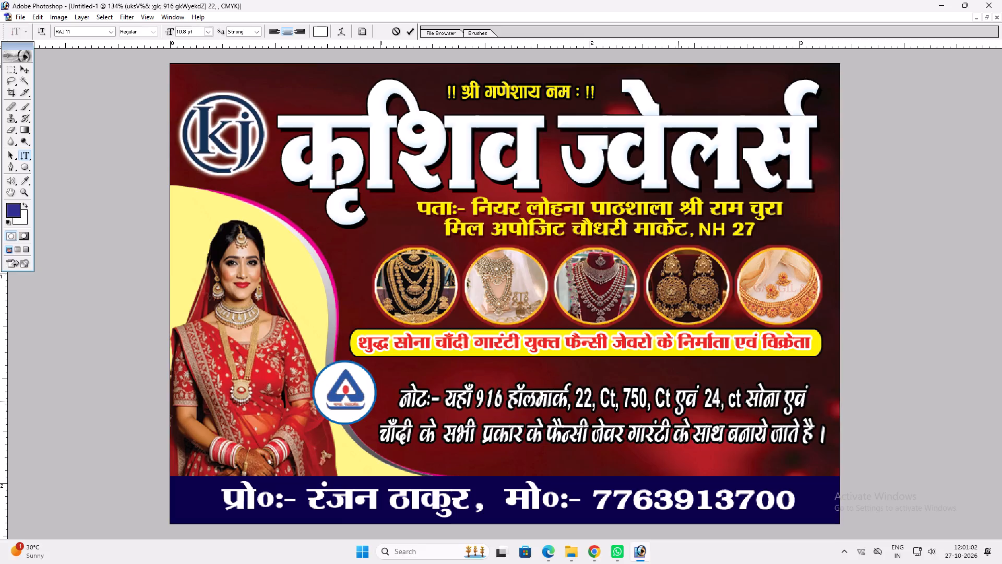
key("Return")
left_click_drag(849, 366, 852, 338)
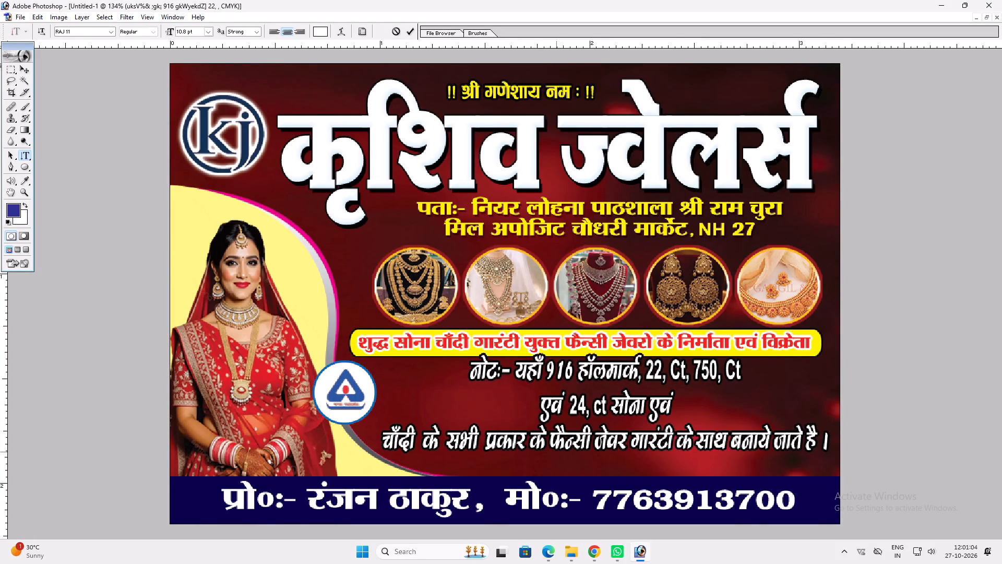
left_click(554, 444)
key("Return")
key("Up")
key("Home")
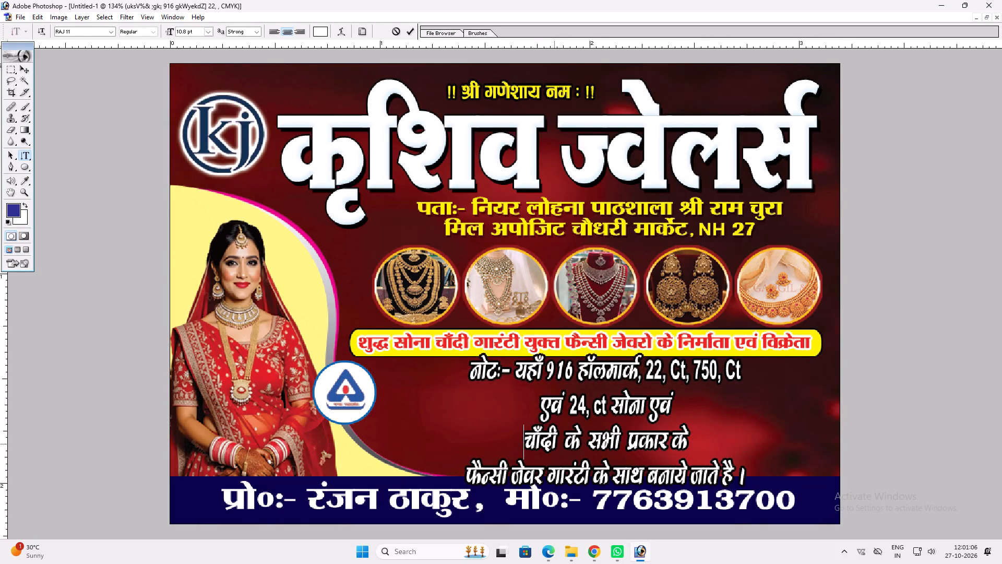
key("BackSpace")
key("Return")
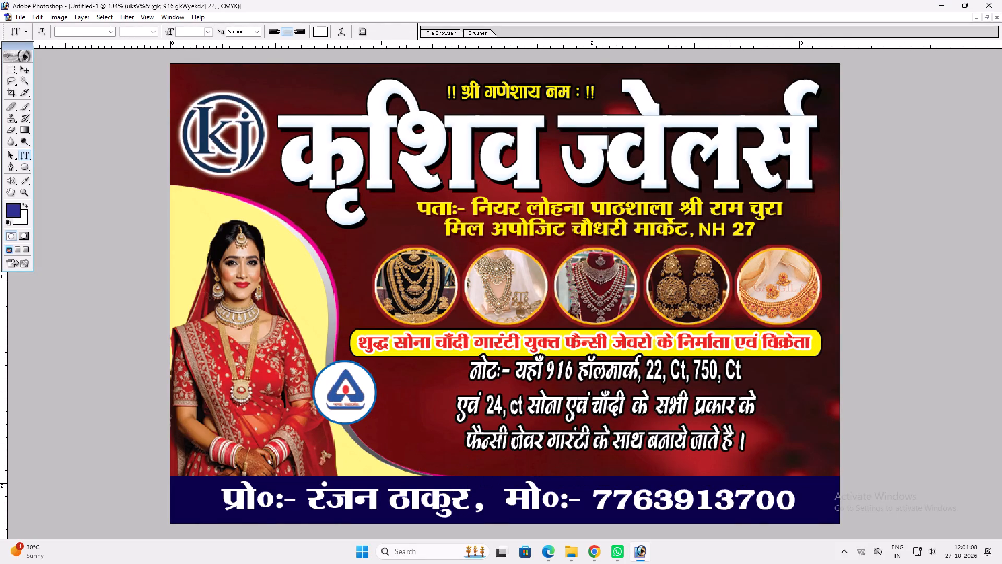
Widen the three-line hallmark note to span nearly to the card's right edge and move it down, clear of the yellow tagline strip.
key("ctrl+t")
left_click_drag(754, 381, 812, 372, "alt+shift")
key("Return")
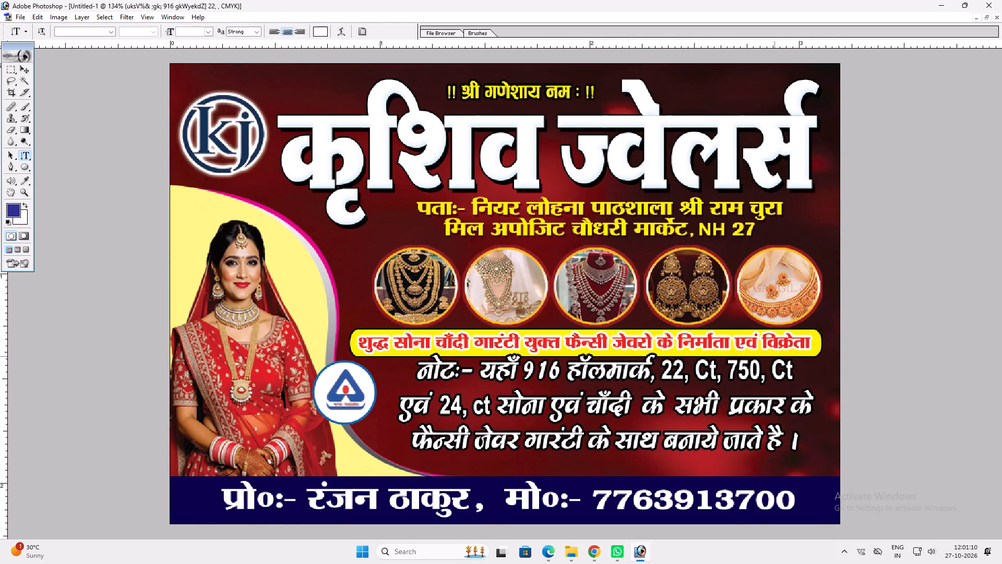
key("v")
left_click_drag(675, 403, 677, 415)
key("ctrl+t")
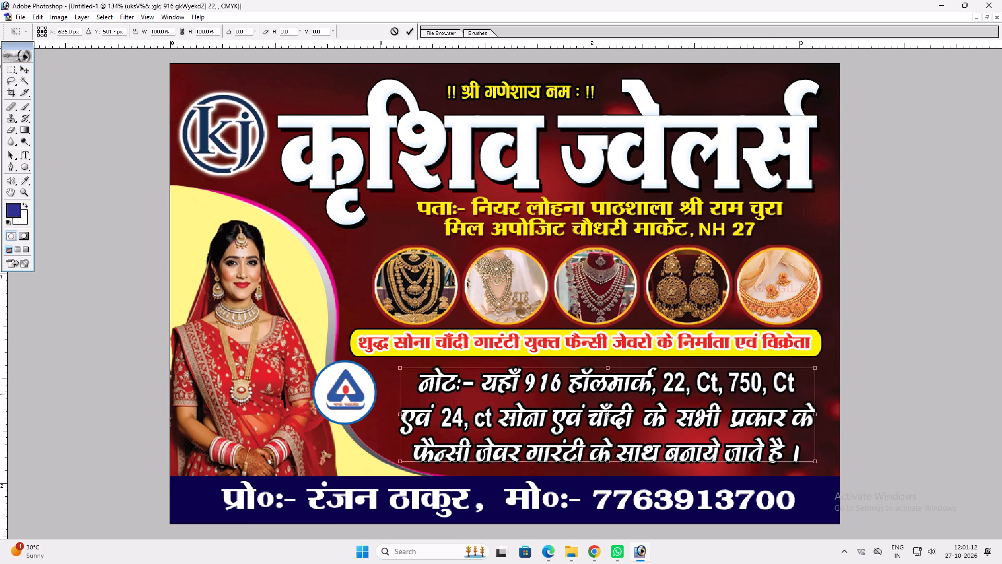
left_click_drag(815, 391, 824, 387, "shift")
left_click(778, 369, "shift")
key("shift+Return")
key("v")
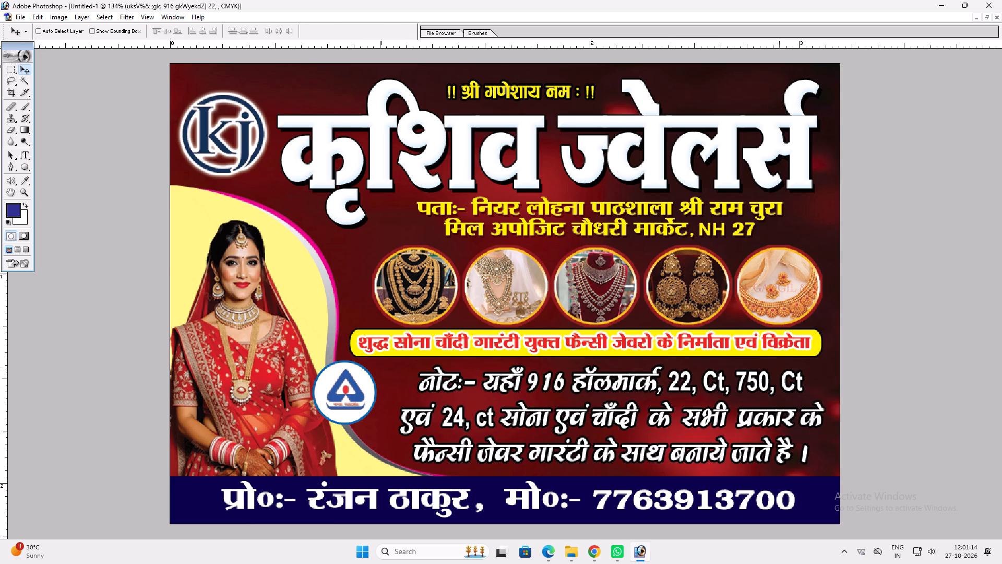
Shift the yellow tagline strip with its red text slightly right and down.
left_click(744, 351, "ctrl")
left_click_drag(738, 345, 747, 349)
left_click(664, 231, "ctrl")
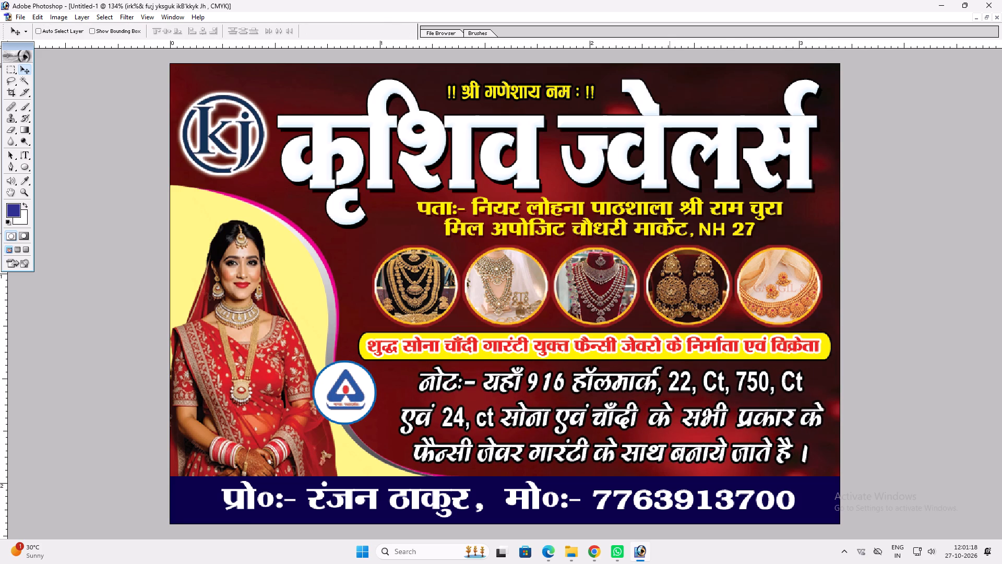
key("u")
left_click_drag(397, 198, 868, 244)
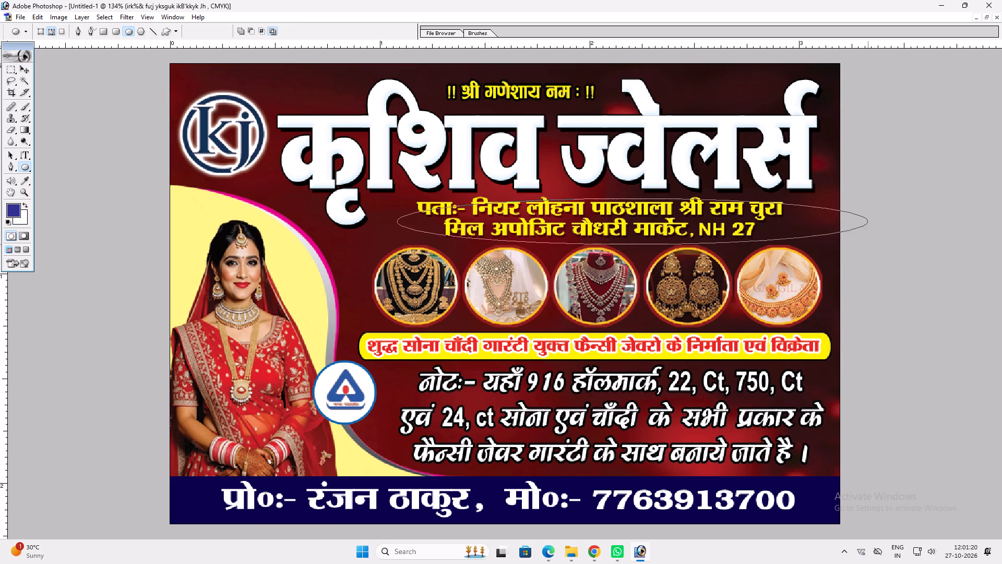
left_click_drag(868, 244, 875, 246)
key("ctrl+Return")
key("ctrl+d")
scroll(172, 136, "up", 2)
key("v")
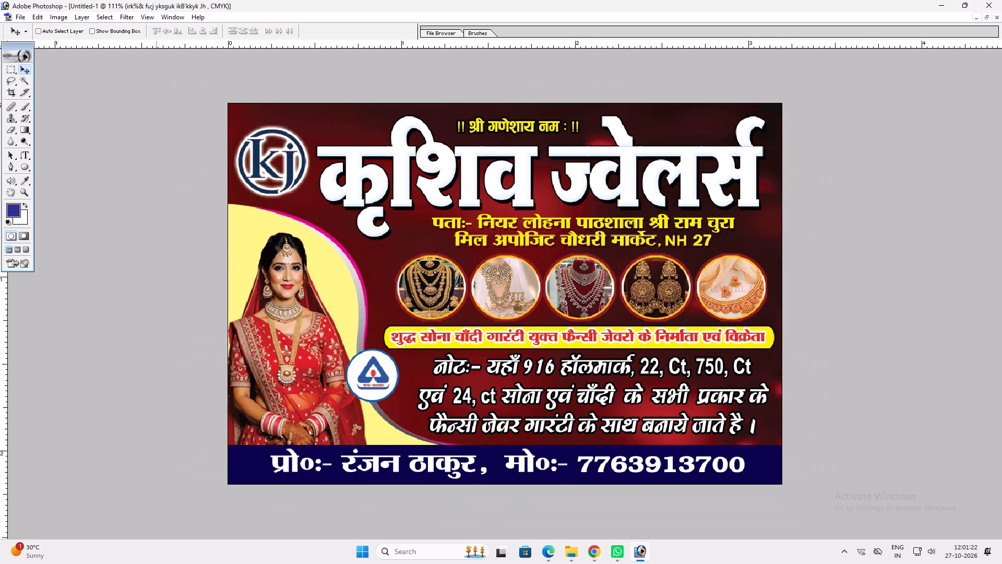
Create a white rounded bar behind the address lines, extending past the card's right edge, from a Background copy on its own layer.
key("u")
left_click(115, 30)
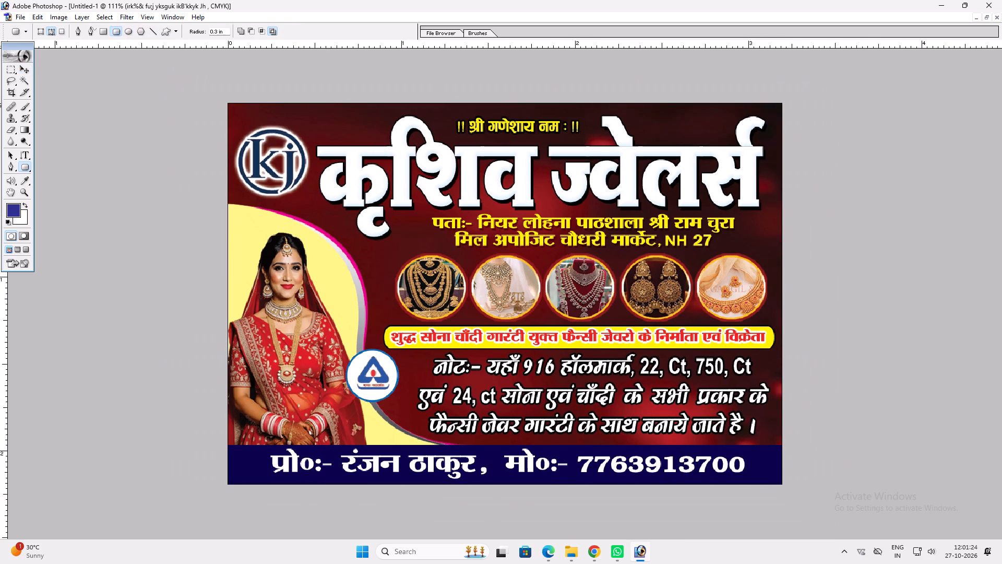
left_click_drag(417, 211, 828, 254)
key("ctrl+Return")
key("v")
right_click(770, 275)
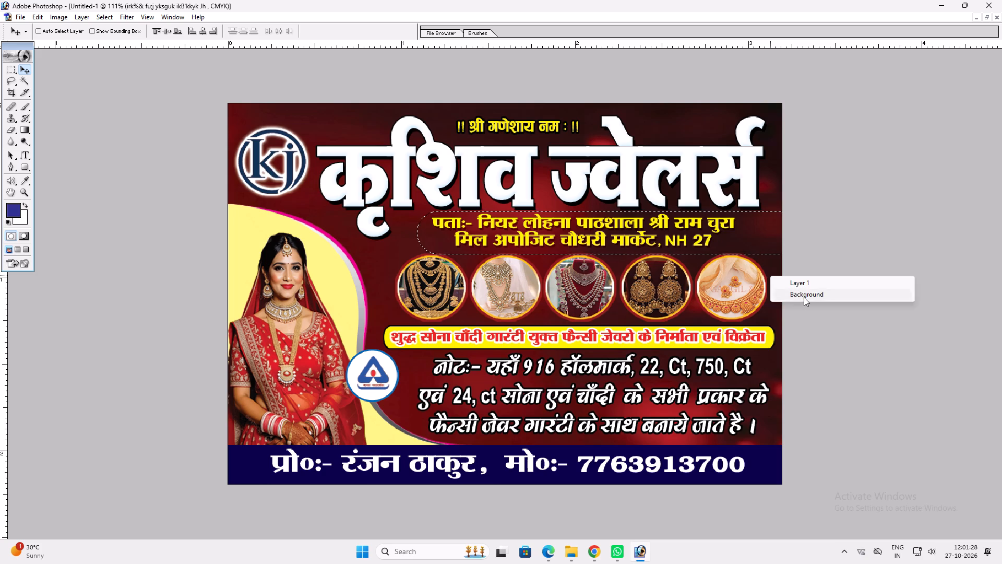
left_click(804, 297)
key("ctrl+c")
key("ctrl+v")
key("ctrl+bracketright")
key("v")
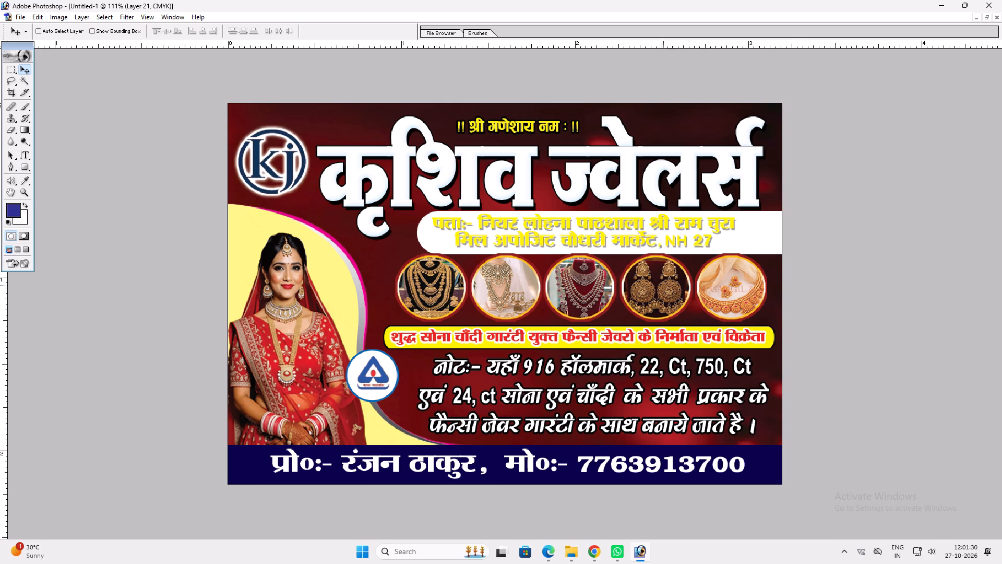
Scale the row of five round jewellery photos to 89.7% and move it slightly down, away from the address bar.
left_click(651, 286, "ctrl")
key("ctrl+t")
left_click_drag(767, 251, 748, 257, "alt+shift")
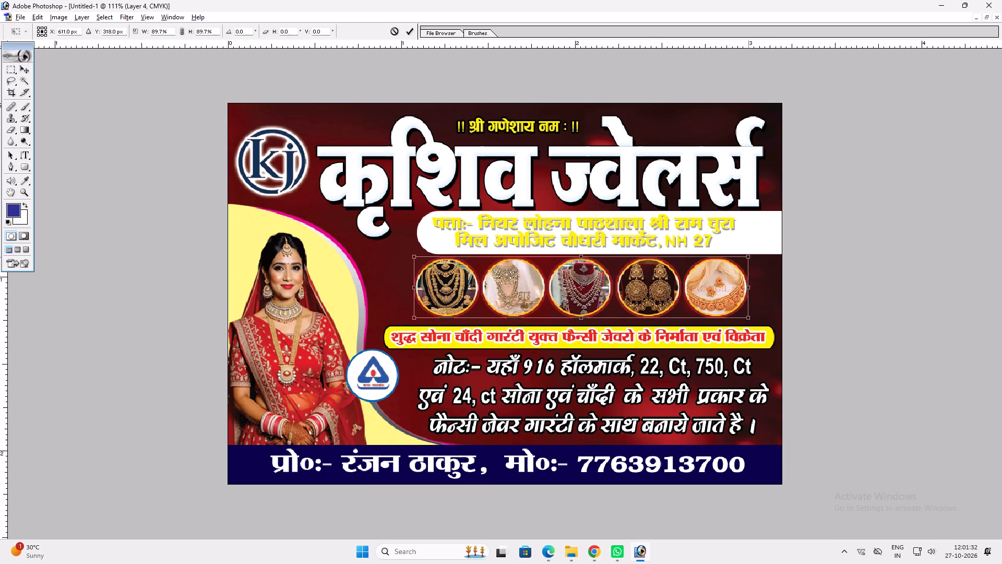
key("Return")
key("v")
left_click(719, 277)
Reduce the white address bar's height slightly by lowering its upper edge.
left_click(763, 245, "ctrl")
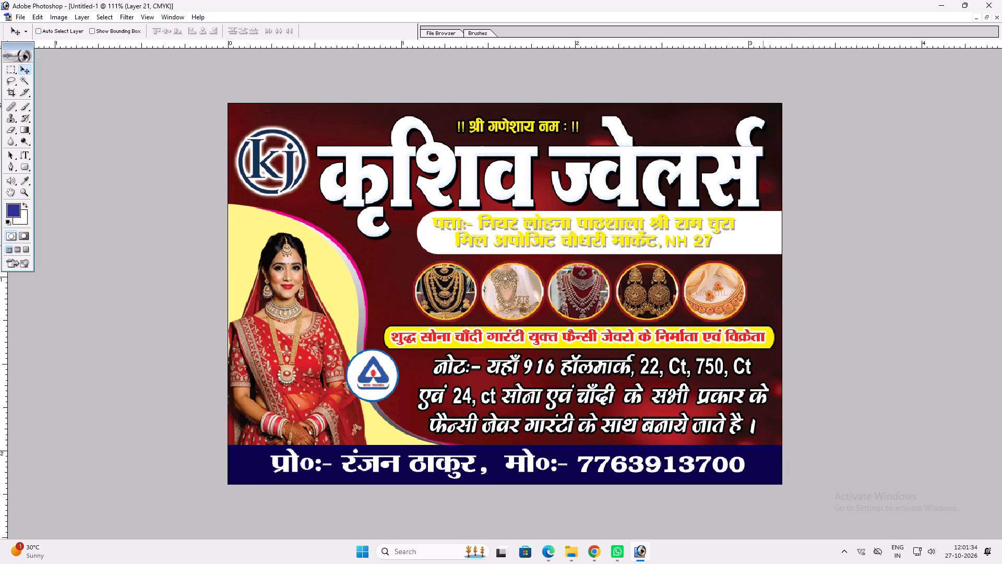
key("ctrl+t")
left_click_drag(742, 210, 734, 215, "shift")
key("Return")
key("v")
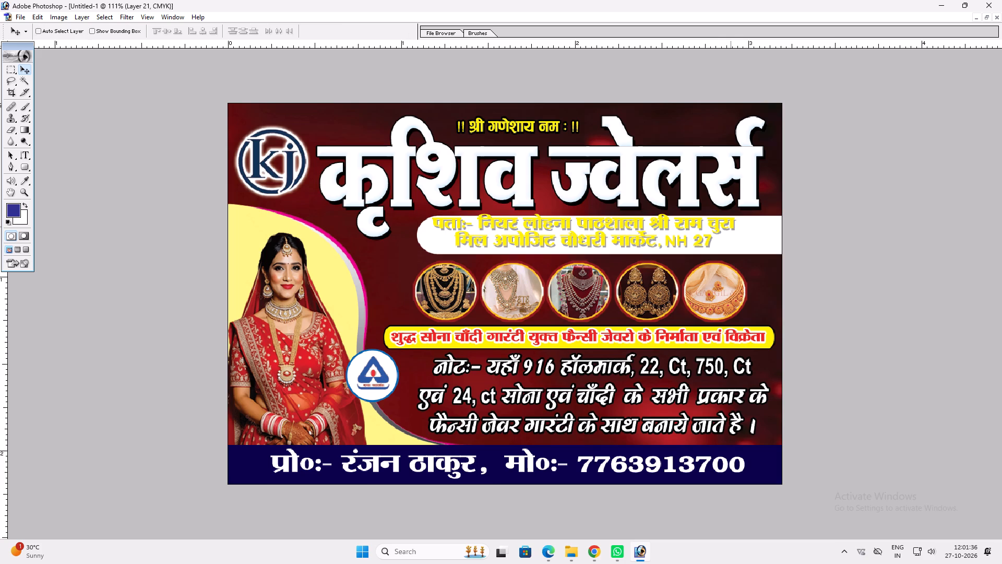
Add a linear gradient overlay to the address bar at a -11° angle, using the orange-yellow-orange preset.
left_click(729, 227, "shift")
key("alt+l")
key("alt+y")
key("n")
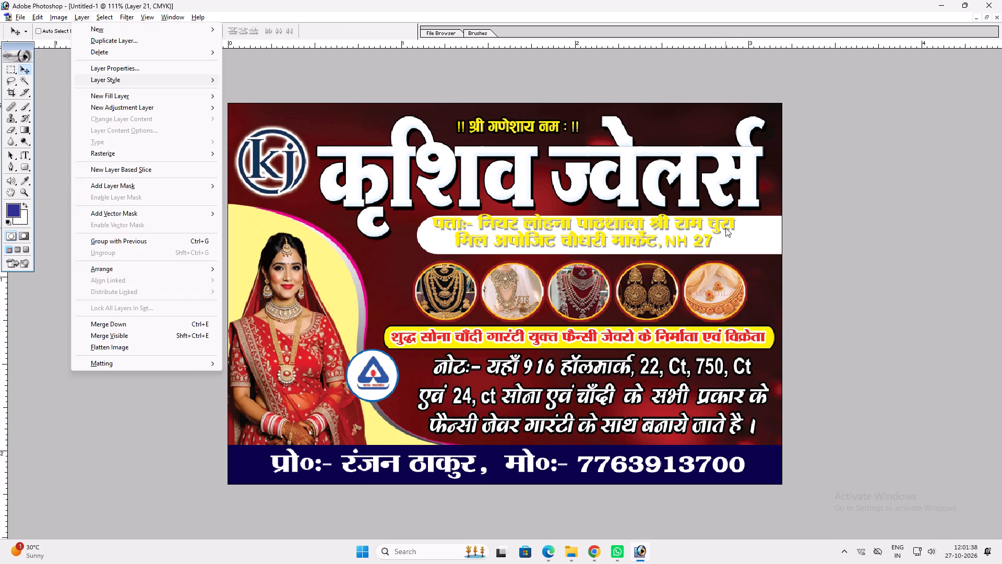
left_click(576, 246)
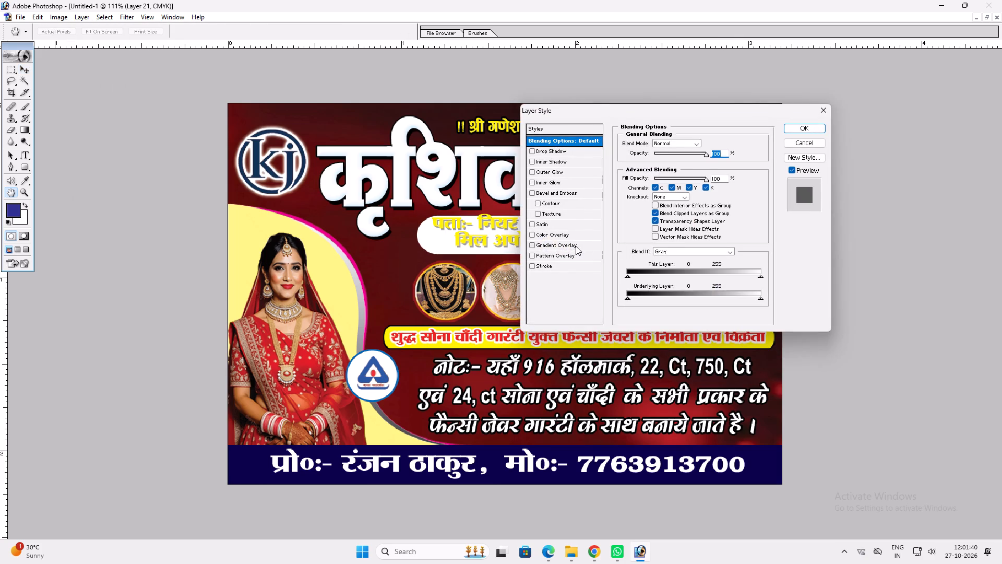
left_click_drag(662, 192, 671, 193)
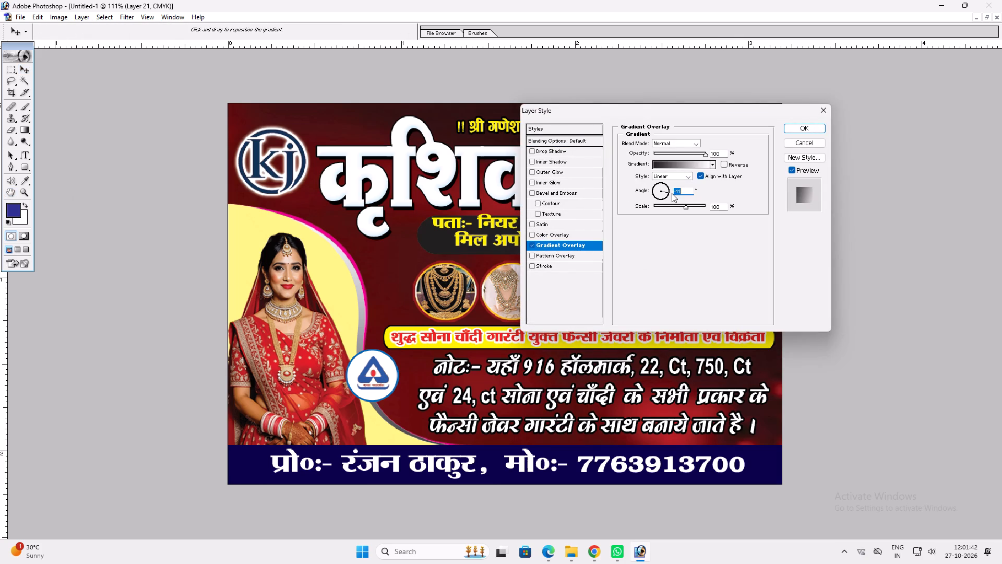
left_click(674, 168)
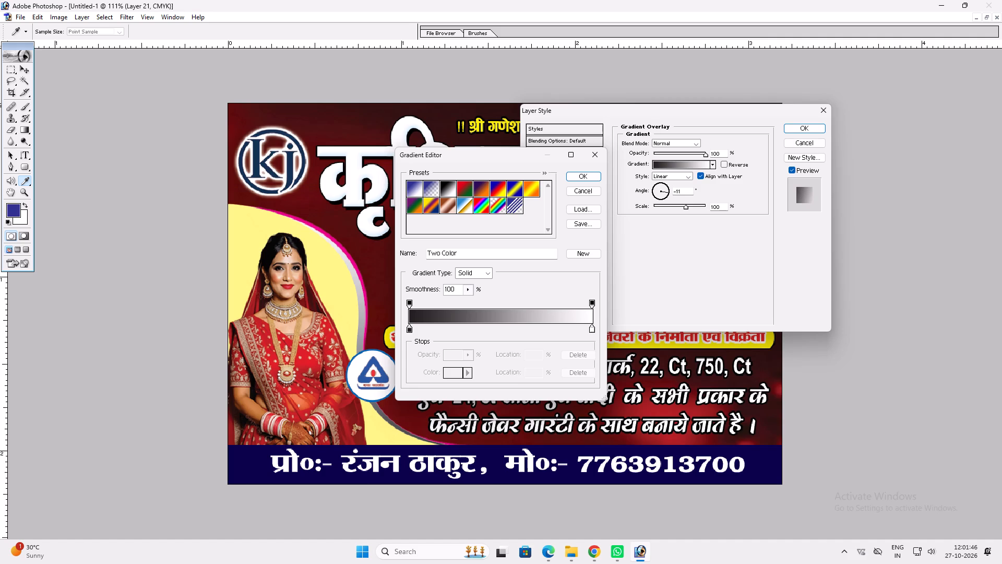
left_click(531, 187)
key("Return")
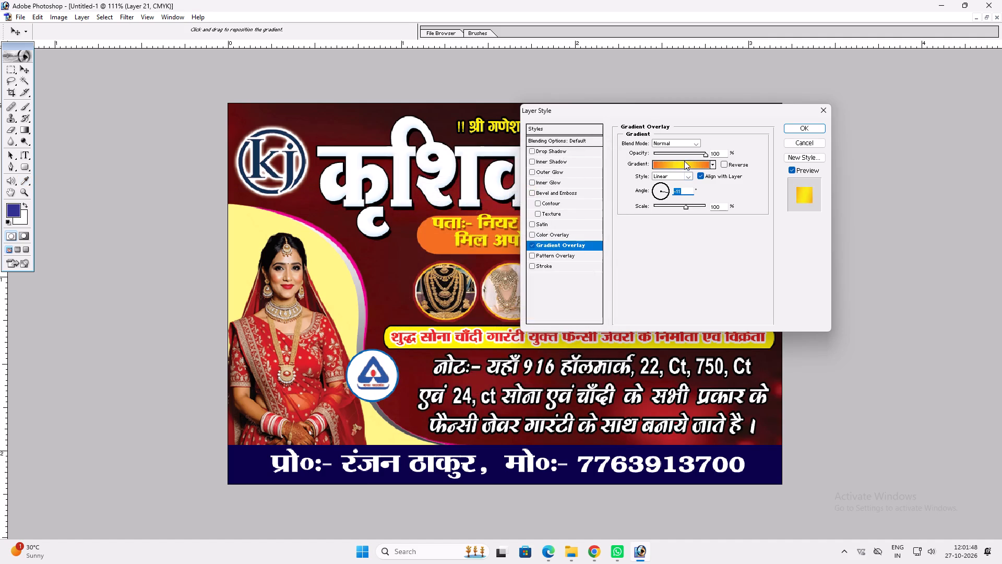
Recolour the gradient's first stop with the footer's navy, move the yellow stop to 78%, and remove the orange end stop.
left_click(684, 161)
left_click(407, 331)
left_click(451, 370)
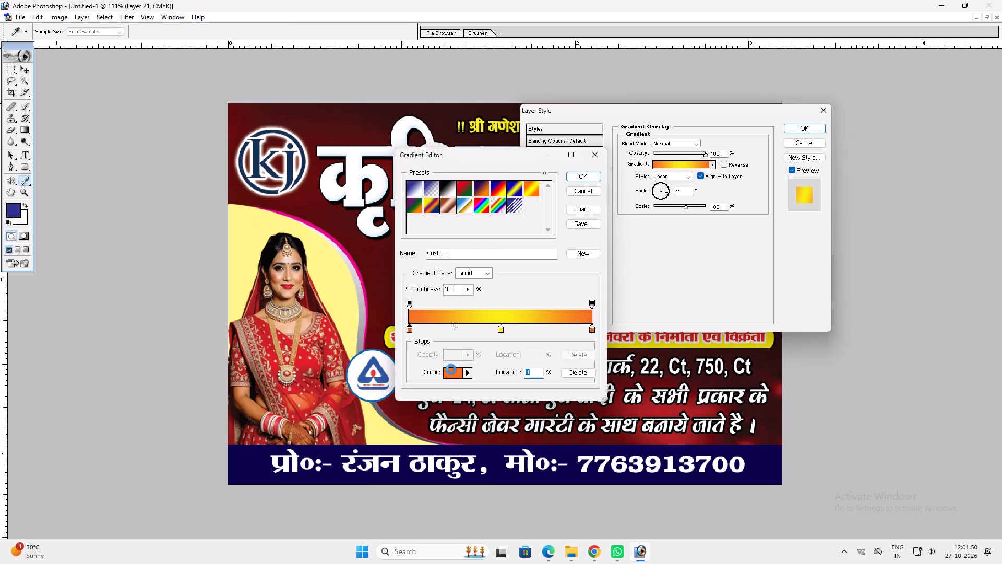
left_click(414, 451)
key("Return")
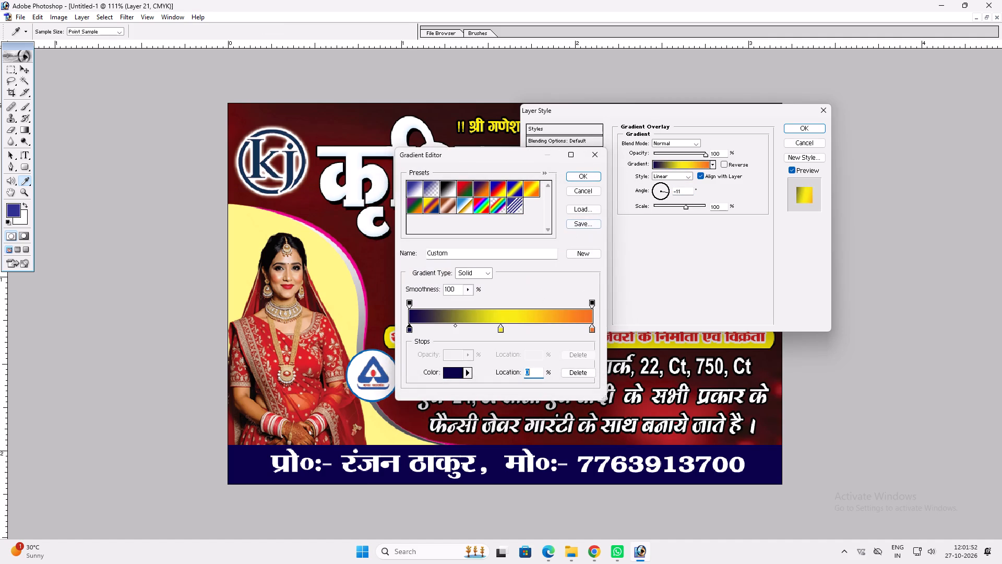
left_click_drag(500, 330, 552, 327)
left_click_drag(592, 327, 574, 295)
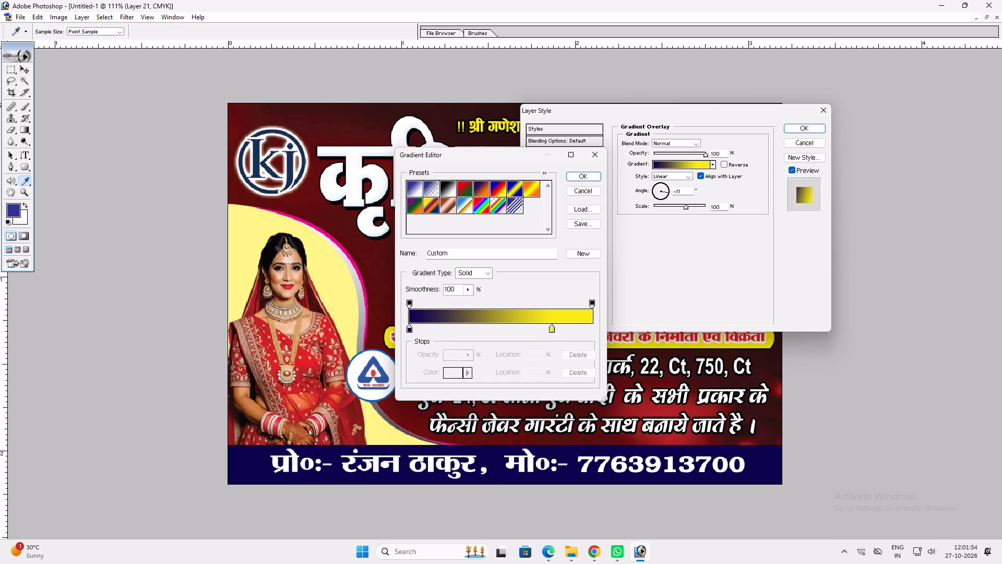
Change the gradient's yellow stop to blue C 100, M 60, Y 0 and apply the overlay.
left_click(551, 329)
left_click(455, 371)
type("100")
key("Tab")
key("6")
key("Tab")
key("shift+Tab")
type("60")
key("Tab")
key("0")
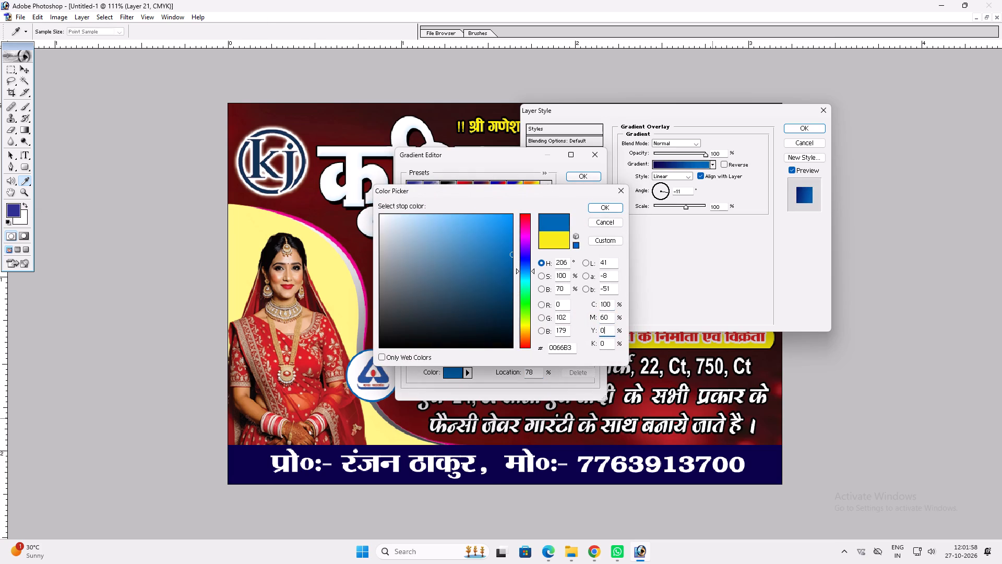
key("Return")
key("Return")
key("Return")
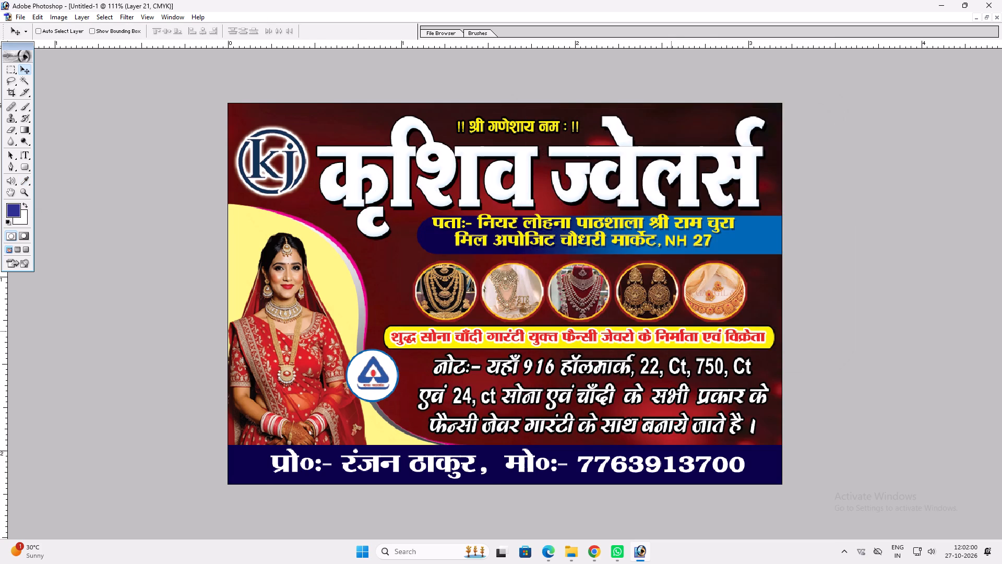
Add a white 3 px outside stroke to the address bar.
key("alt+l")
key("alt+y")
key("alt+k")
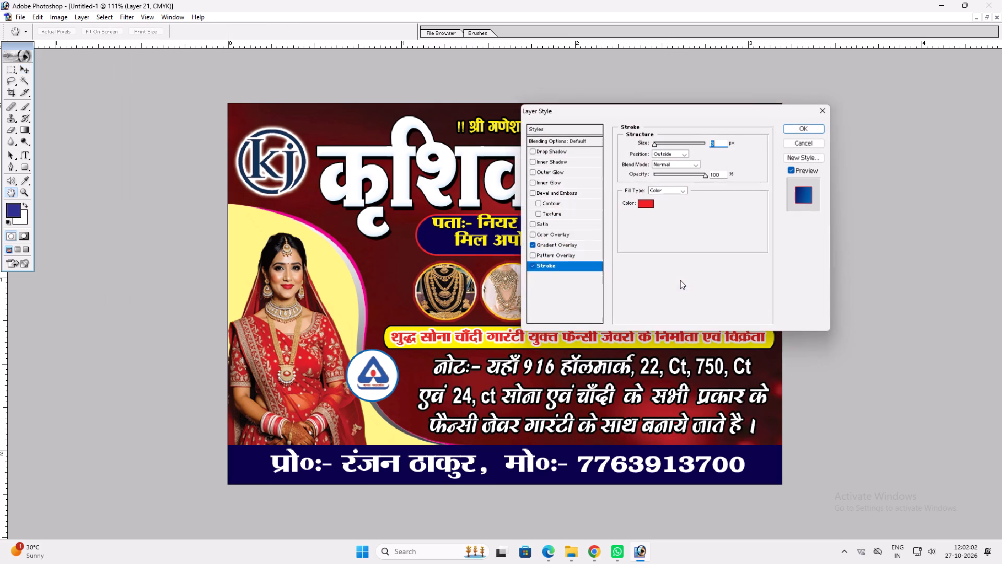
left_click(646, 199)
left_click_drag(435, 273, 345, 160)
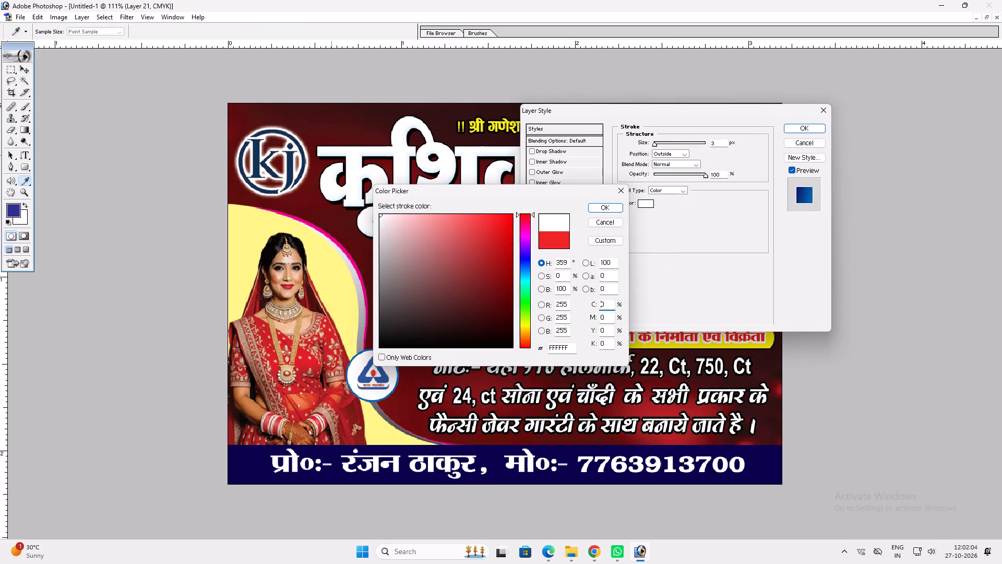
key("Return")
scroll(736, 275, "down", 1)
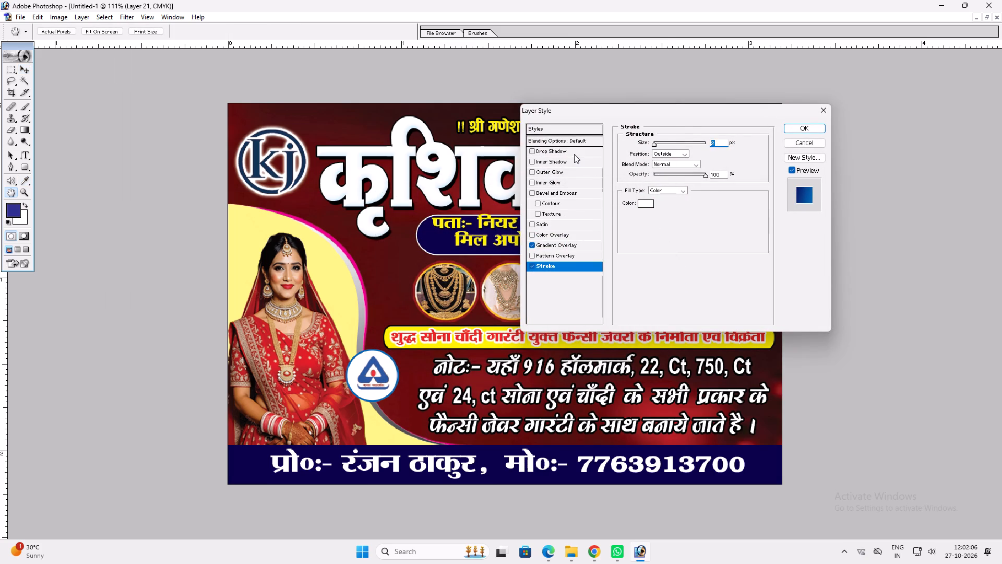
Add a drop shadow to the address bar with 100% opacity, minimal distance, 14% spread and 8 px size.
left_click(574, 154)
left_click_drag(698, 156, 746, 155)
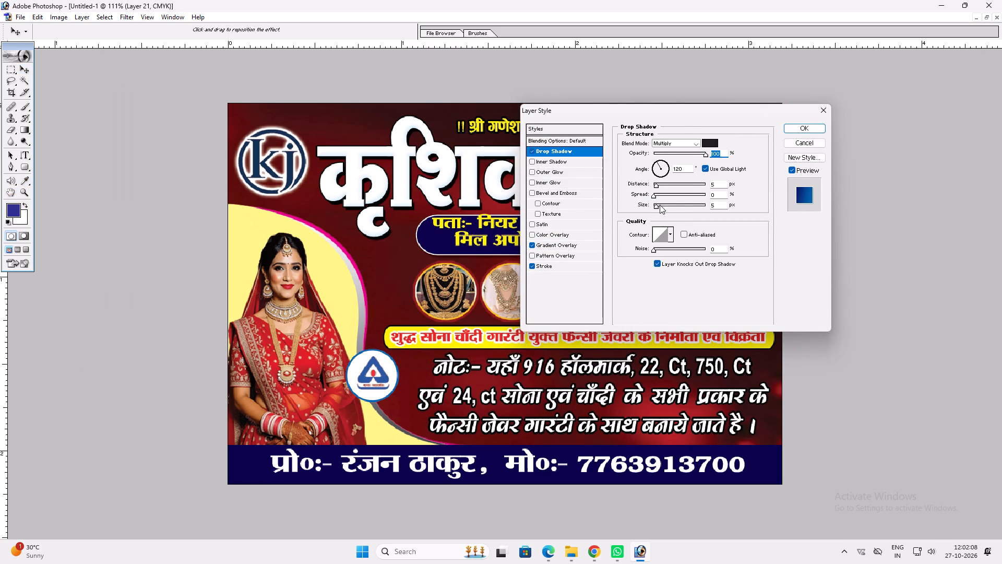
left_click(662, 204)
left_click_drag(663, 204, 653, 206)
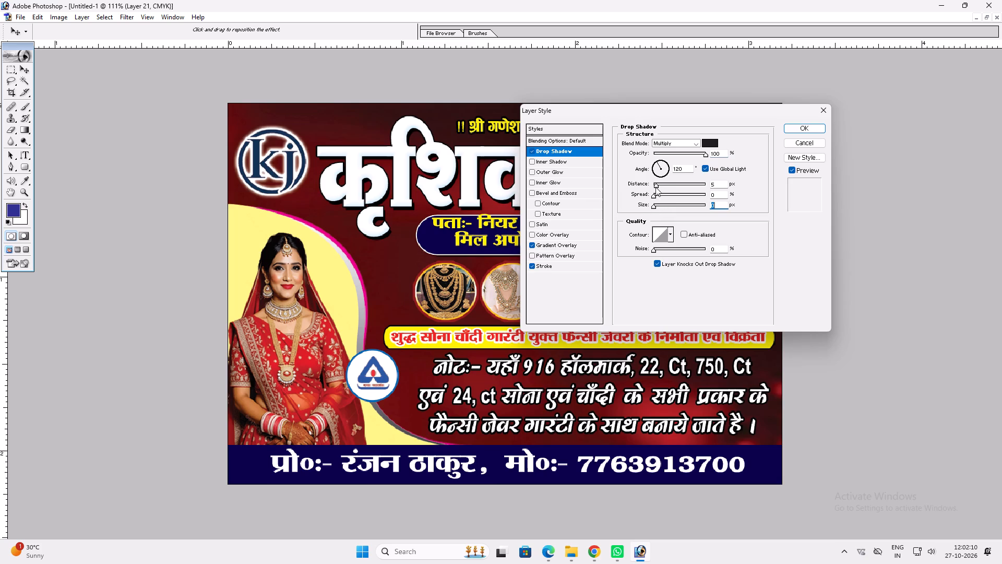
left_click(657, 184)
left_click(658, 193)
left_click(660, 207)
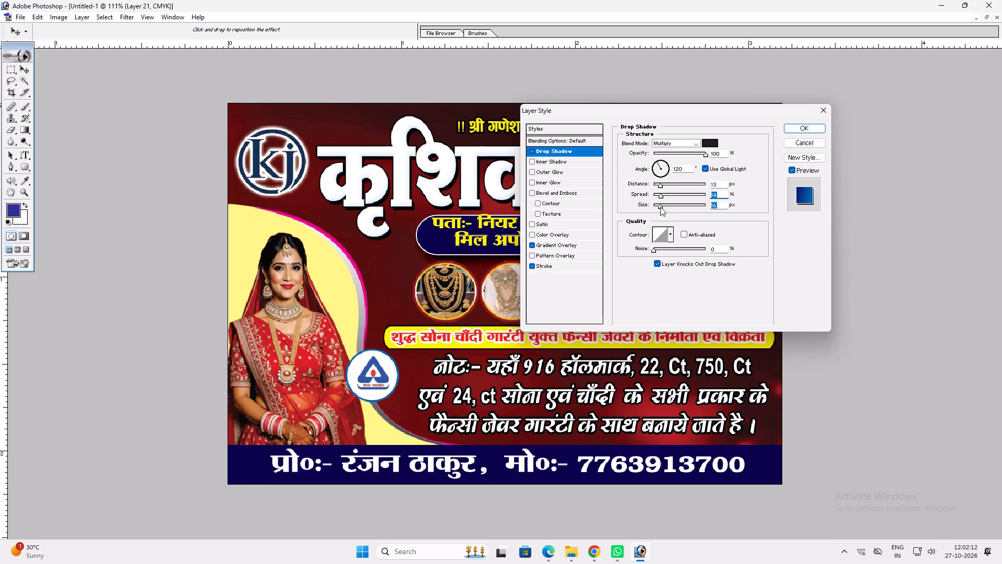
left_click_drag(661, 185, 654, 185)
key("Return")
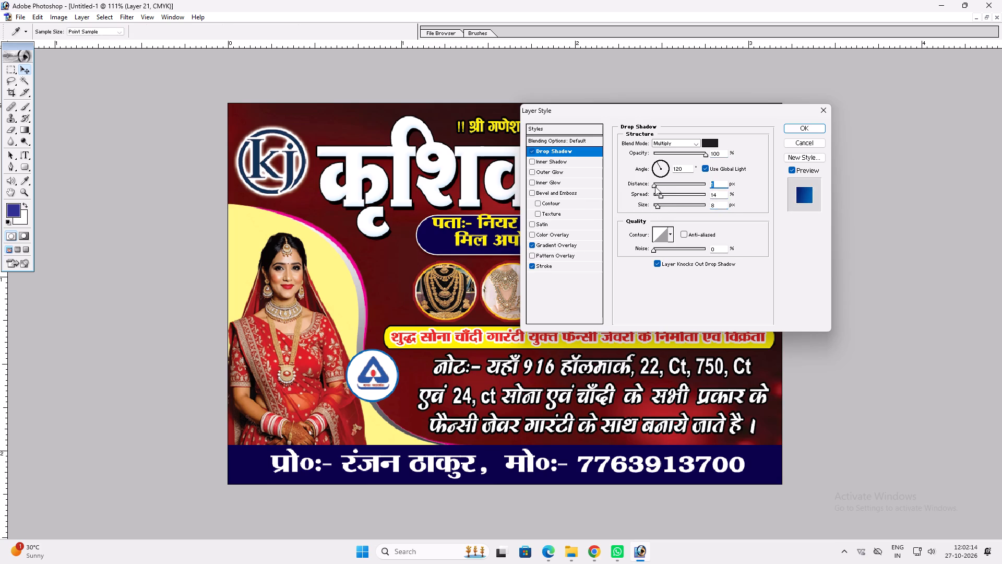
key("v")
triple_click(675, 242, "ctrl")
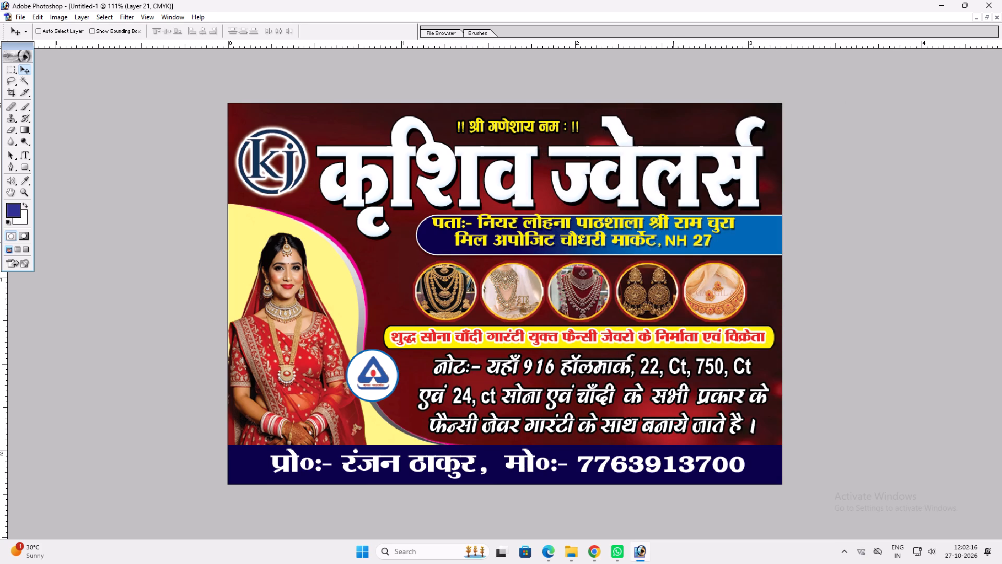
Nudge the address text slightly sideways in its bar and merge its two lines into one.
left_click_drag(672, 242, 680, 244)
key("t")
left_click(665, 247)
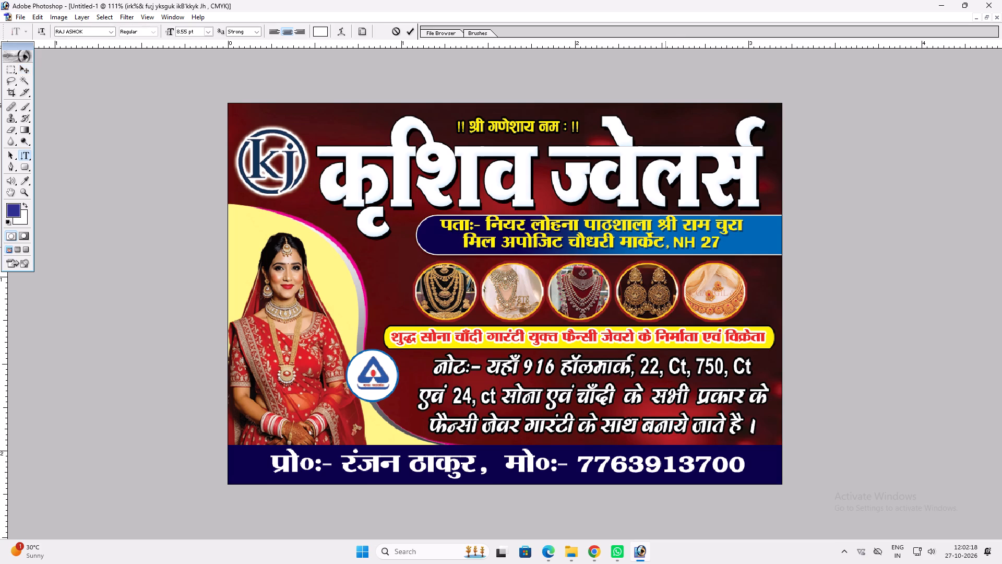
key("Home")
key("BackSpace")
key("Return")
Reduce the height of the gradient address bar and shift it slightly down between the title and the jewellery photos.
key("v")
left_click(665, 248, "ctrl")
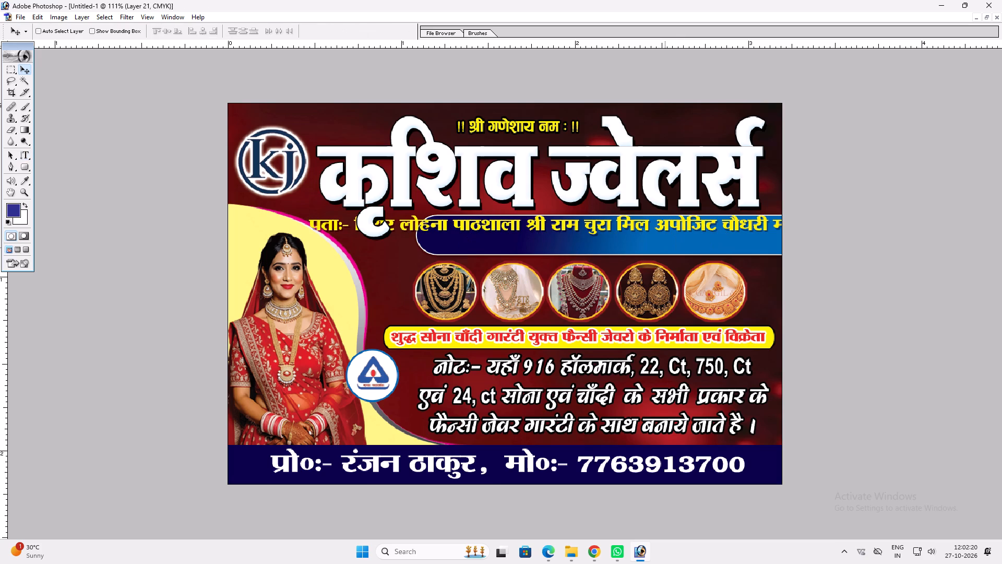
key("ctrl+t")
left_click_drag(661, 255, 680, 248, "shift")
key("shift+Return")
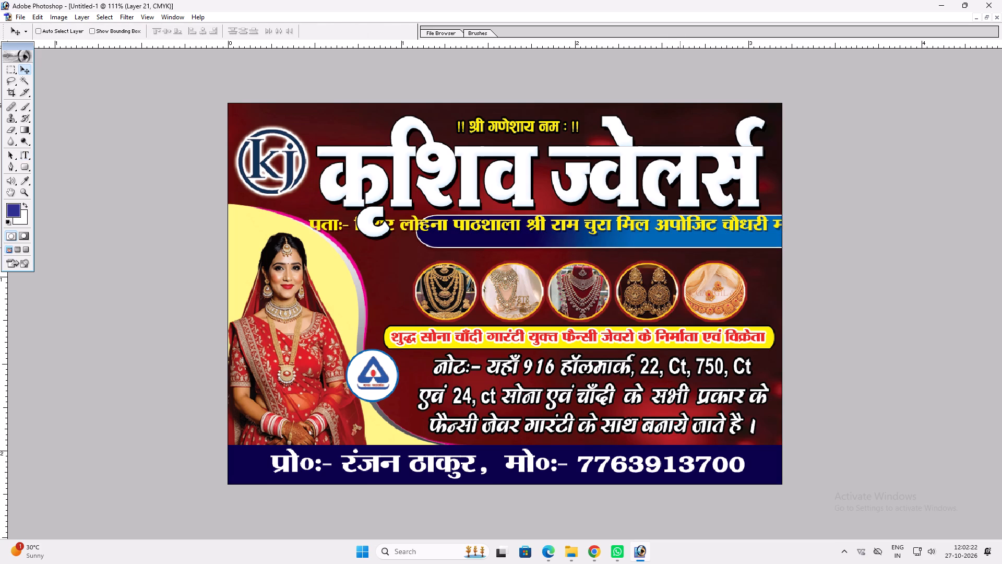
left_click(676, 246)
Move the one-line address text into the gradient bar and squeeze its width to about 59.5% so it fits.
left_click(666, 227, "ctrl")
left_click_drag(666, 227, 718, 238, "ctrl")
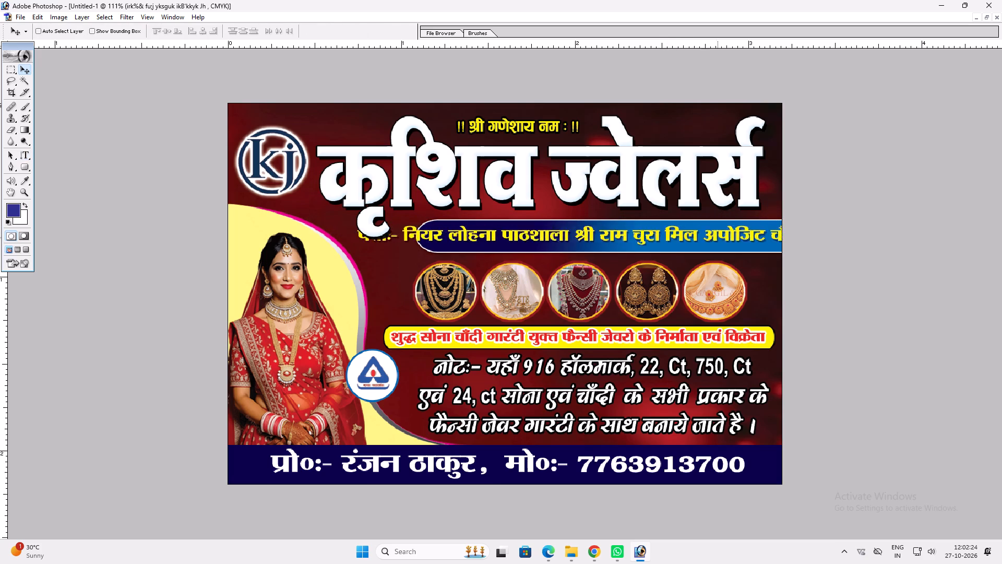
left_click_drag(718, 238, 790, 236, "ctrl")
key("ctrl+t")
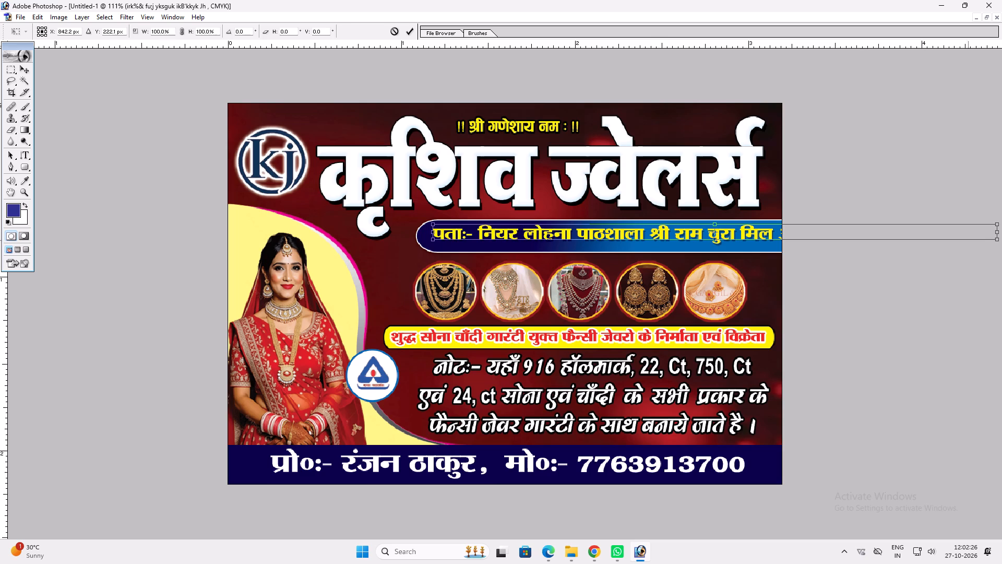
left_click_drag(997, 232, 768, 240, "shift")
left_click(746, 241, "shift")
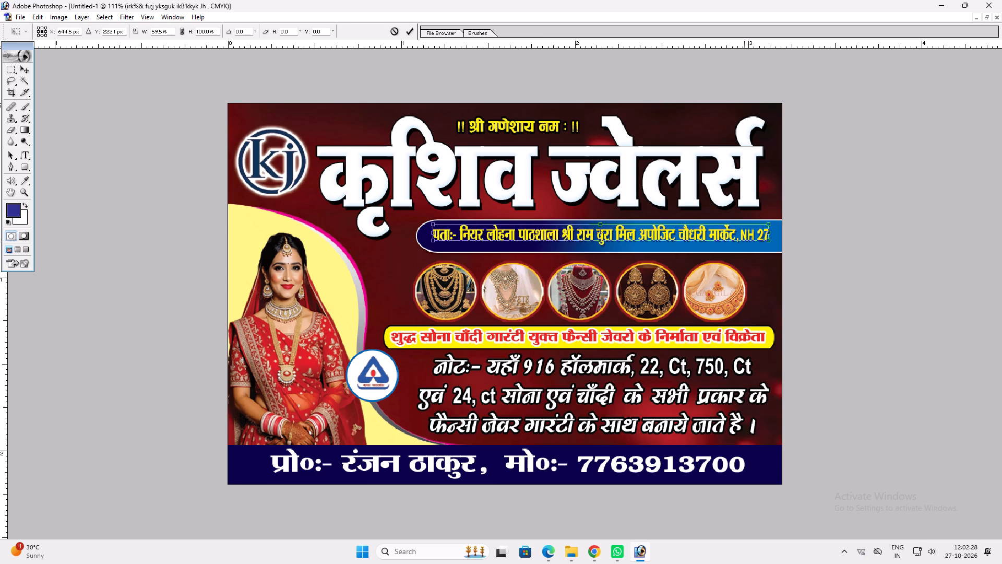
key("Return")
key("v")
left_click(743, 245)
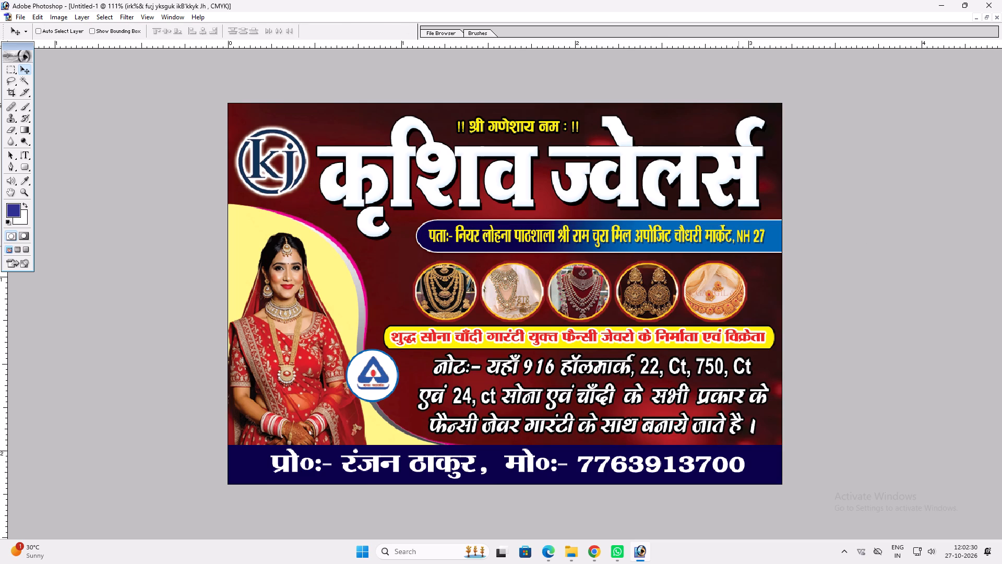
Add a drop shadow with 4 px distance to the address text.
key("alt+l")
type("yd")
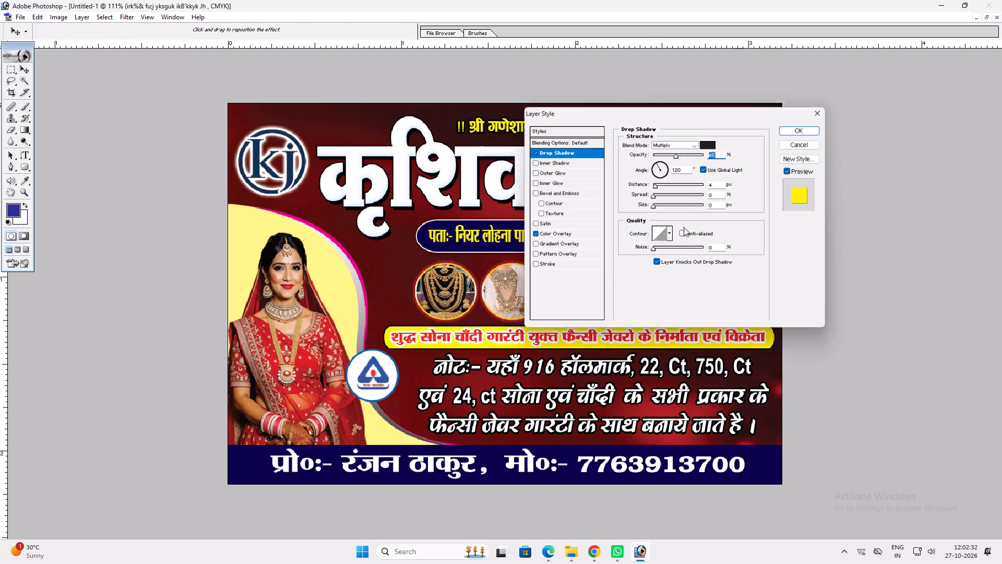
left_click(678, 155)
key("Return")
key("ctrl+t")
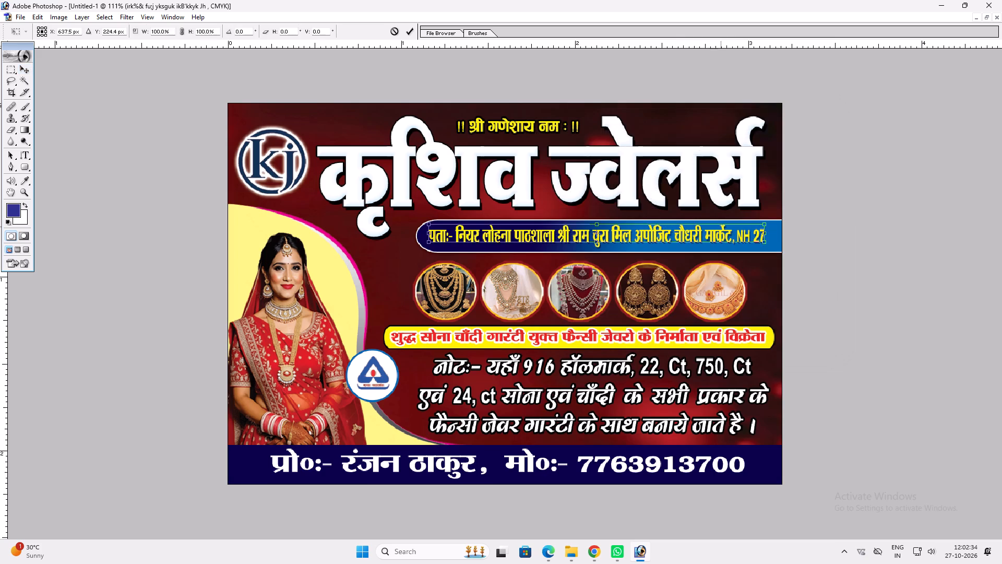
key("shift+Return")
Change the address text's colour overlay to white.
key("alt+l")
key("alt+y")
key("n")
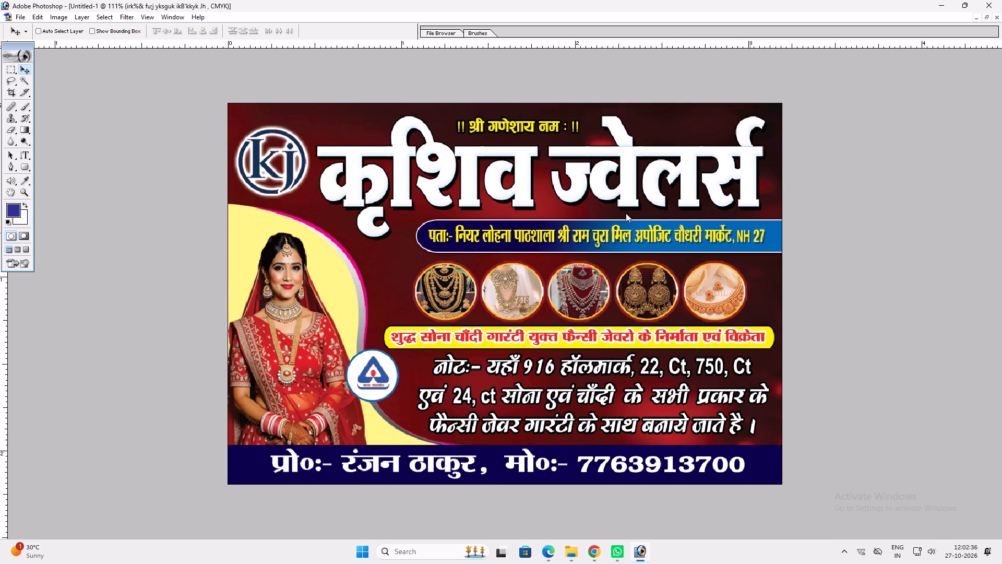
left_click(579, 236)
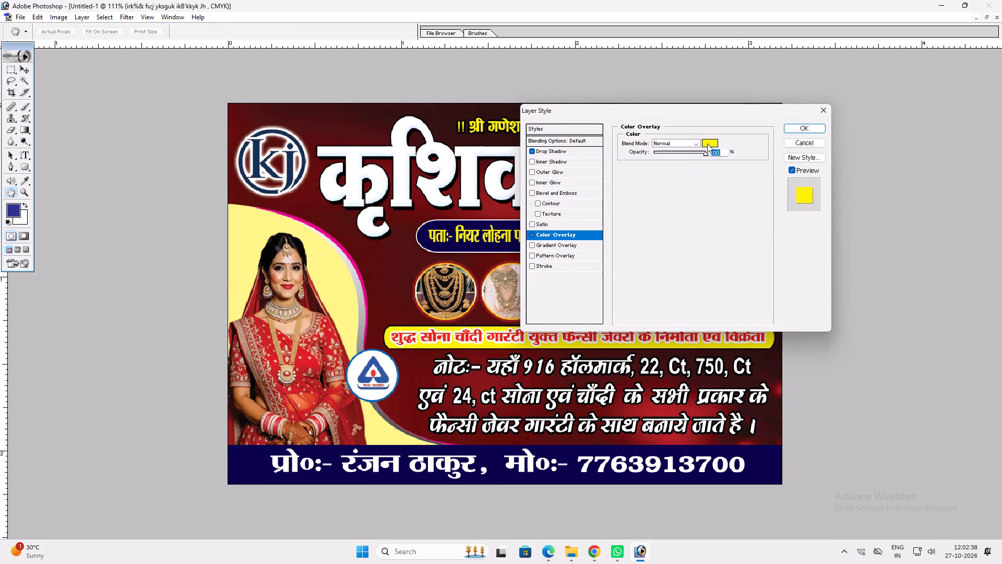
left_click(707, 144)
left_click_drag(454, 261, 253, 95)
key("Return")
key("Return")
Stretch the address text slightly wider inside the gradient bar.
key("ctrl+t")
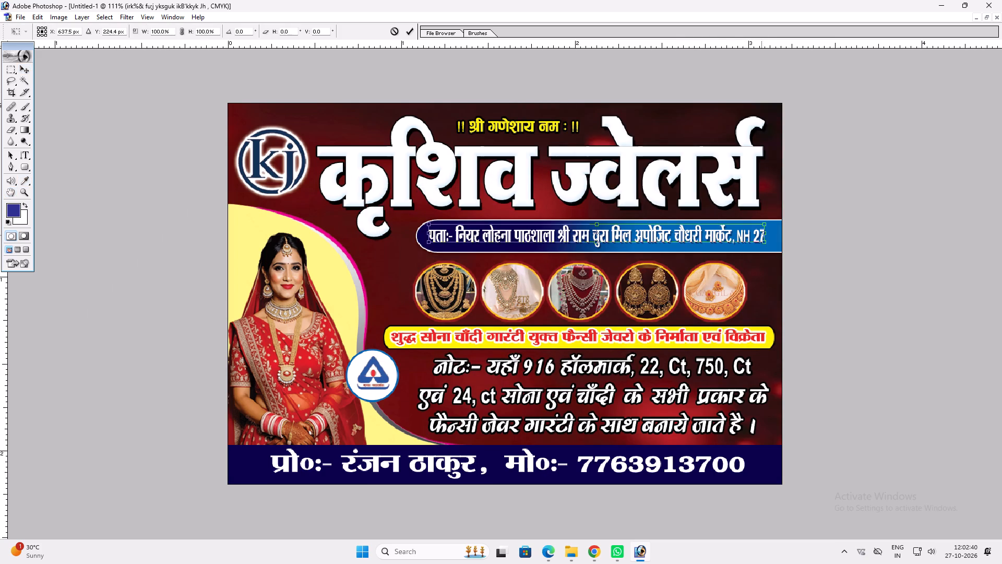
left_click(764, 234, "shift")
key("shift+Return")
key("v")
Slightly reduce the height of the large shop-name title to leave more room above the address bar.
left_click(632, 191, "ctrl")
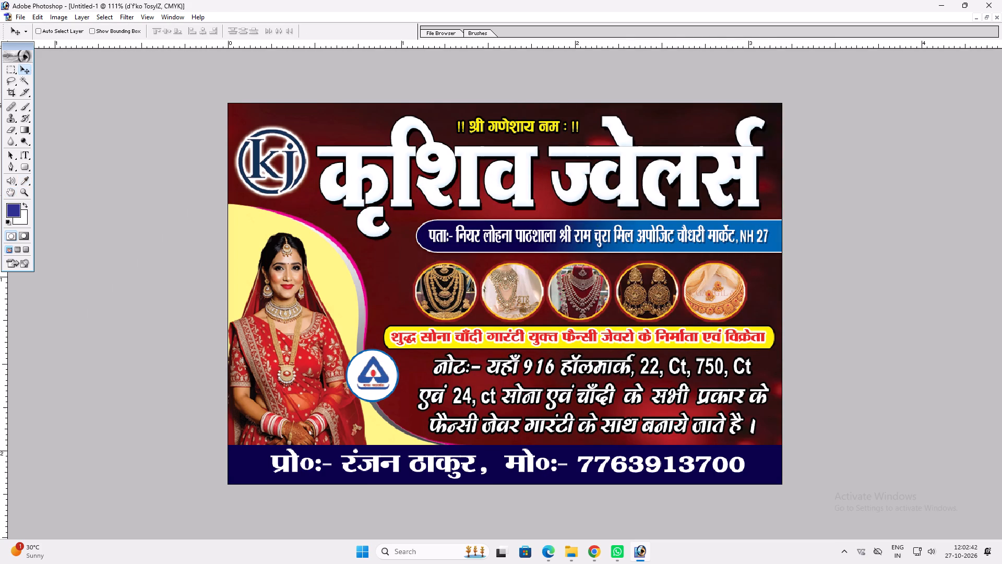
key("ctrl+t")
left_click_drag(659, 204, 666, 200, "shift")
key("shift+Return")
key("v")
key("v")
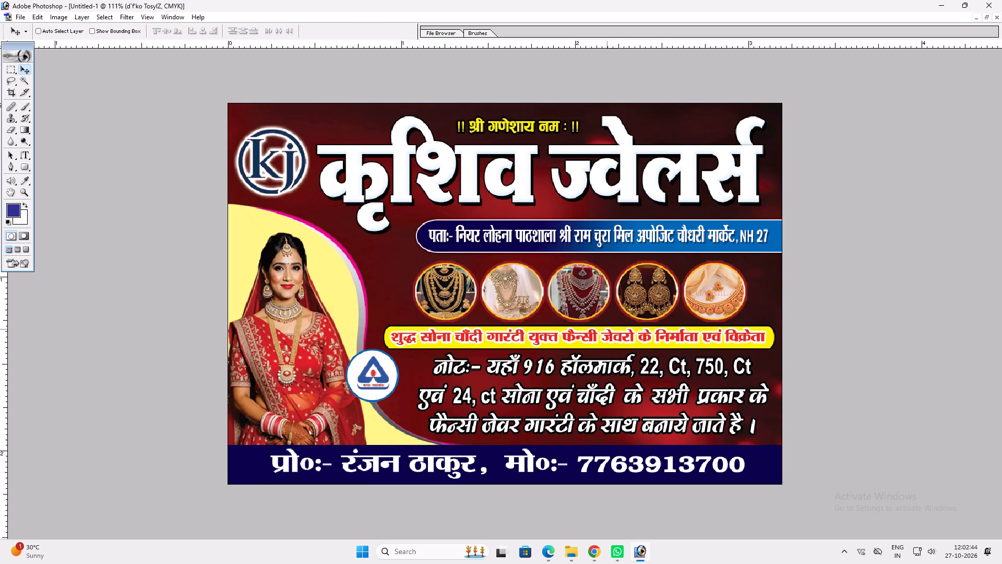
Nudge the row of jewellery photos slightly up and sideways beneath the address bar.
left_click(600, 302, "ctrl")
left_click(595, 298, "shift")
key("v")
Nudge the red tagline with its yellow bar slightly sideways and scale both a little narrower.
double_click(600, 341, "ctrl")
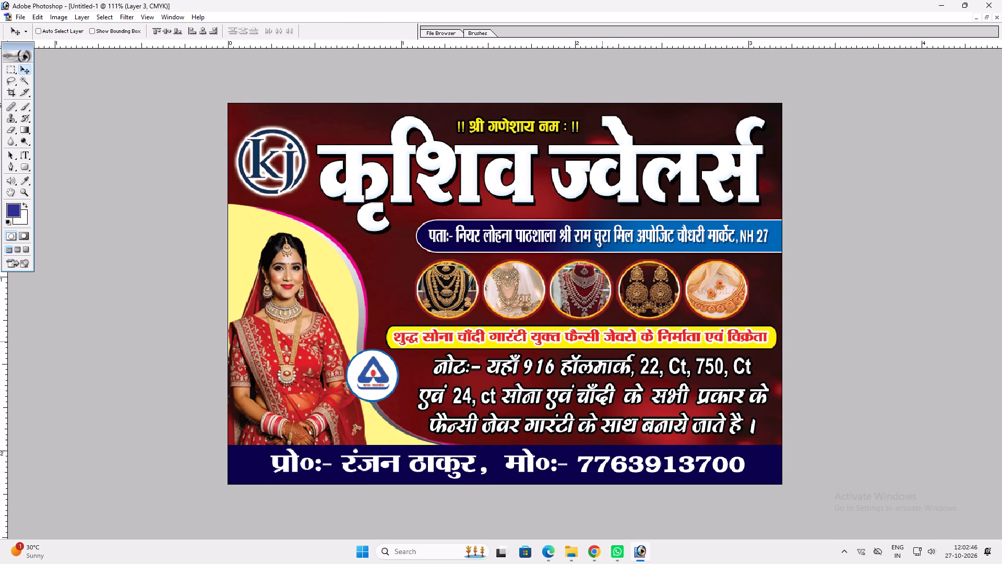
key("ctrl+t")
left_click_drag(778, 350, 774, 349, "alt+shift")
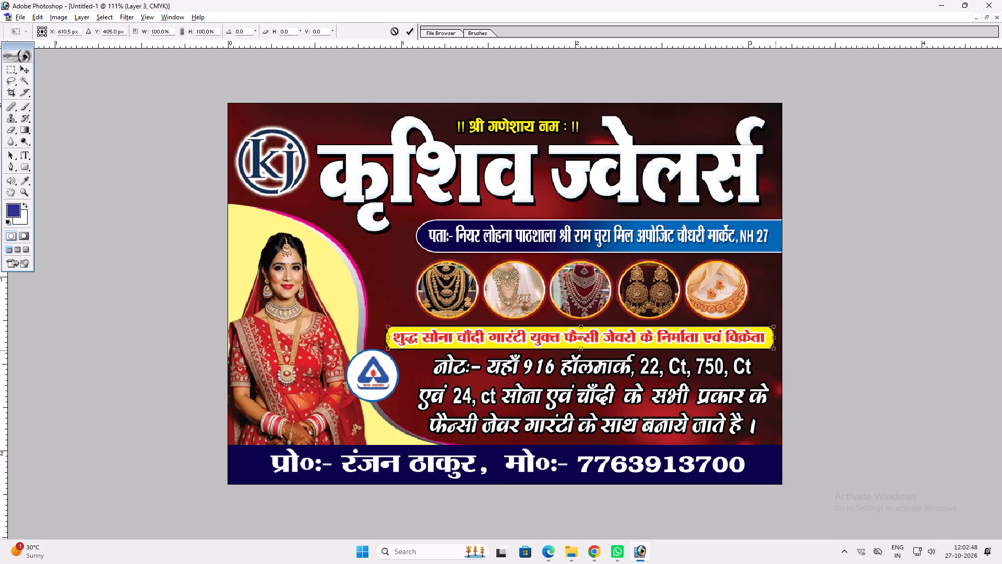
left_click_drag(774, 349, 772, 349, "alt+shift")
key("Return")
key("v")
Delete the yellow bar behind the red tagline.
key("alt+l")
key("alt+y")
key("alt+c")
key("alt+l")
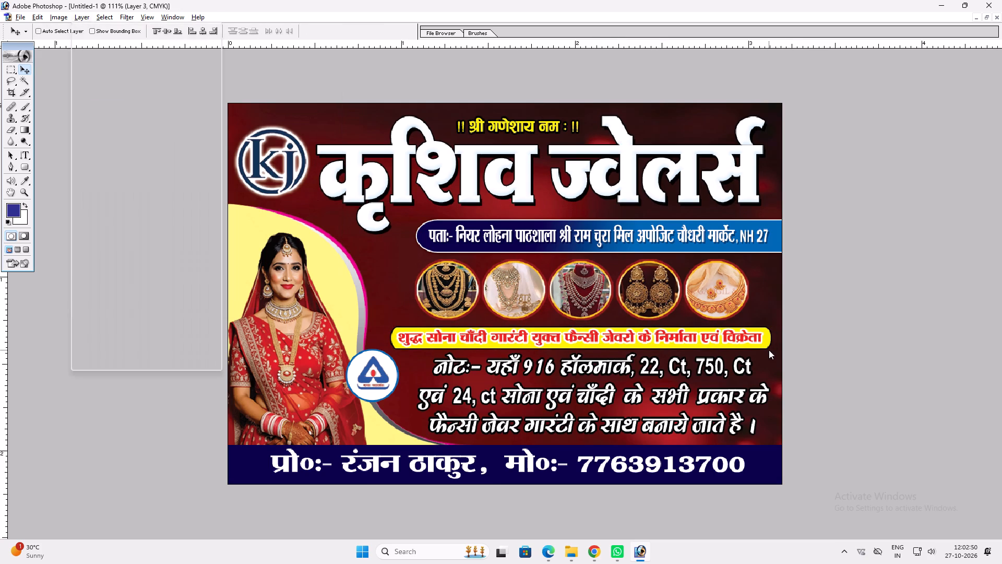
key("alt+l")
key("alt+l")
Marquee a thin horizontal strip above the tagline, copy it from the Background to a new layer, and bring that to the front.
key("u")
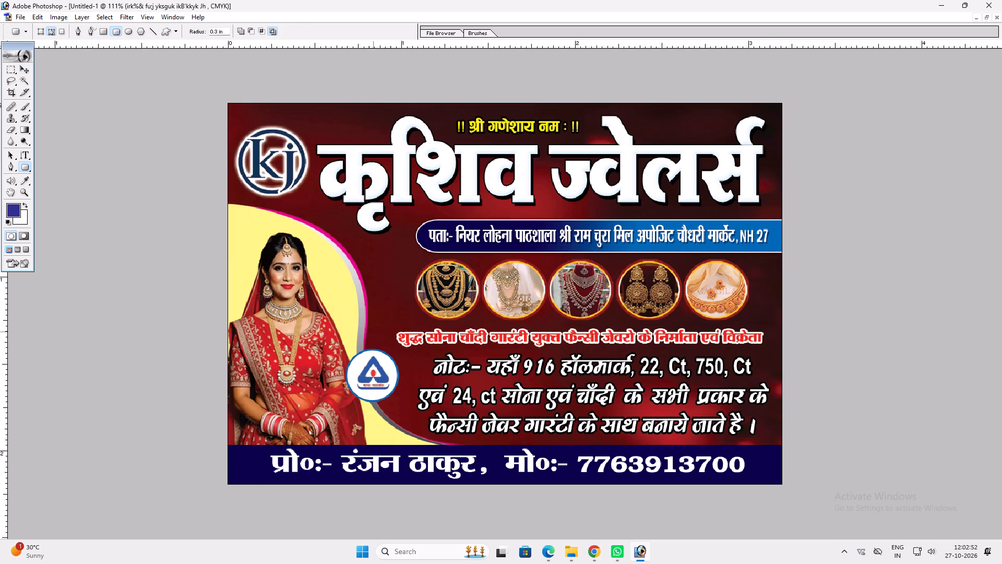
key("m")
left_click_drag(377, 325, 411, 325)
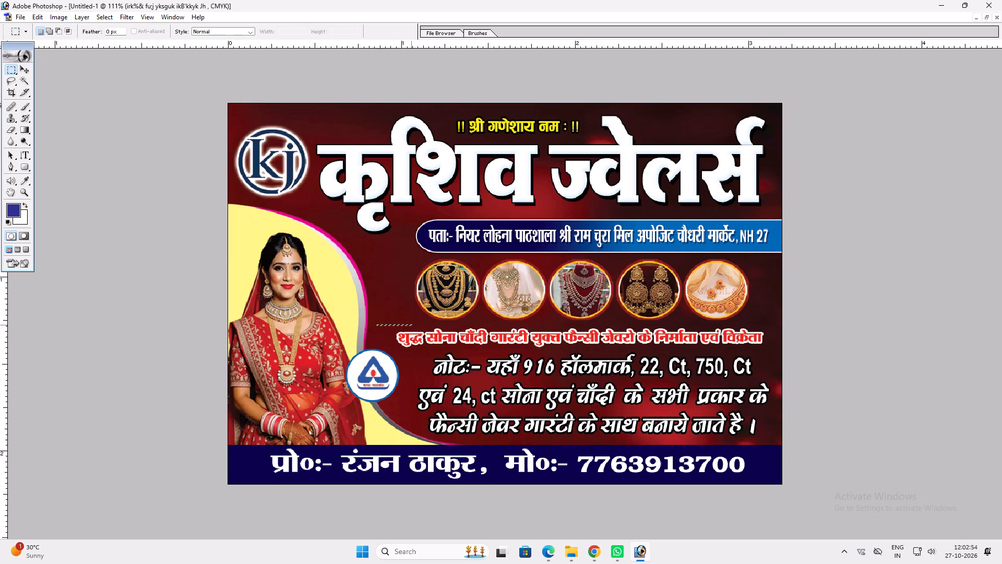
left_click_drag(411, 325, 777, 323)
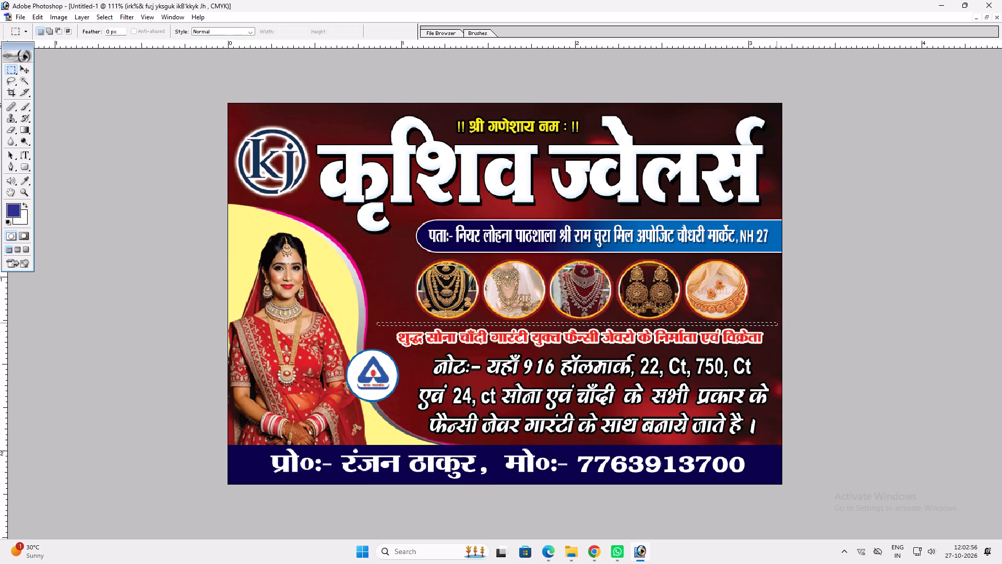
left_click_drag(777, 323, 777, 324)
key("v")
right_click(764, 314)
left_click(781, 328)
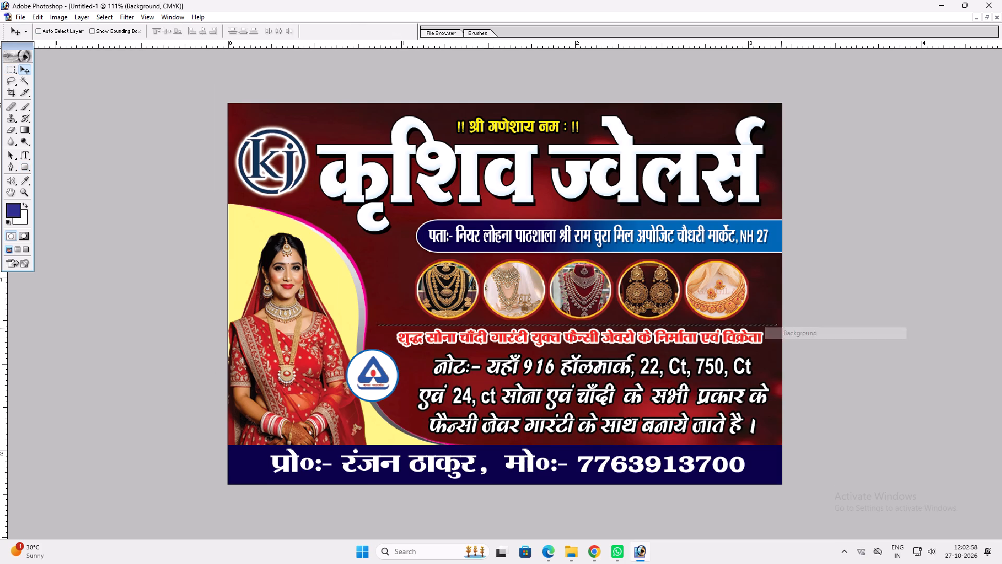
key("ctrl+c")
key("ctrl+v")
key("ctrl+shift+bracketright")
Apply a yellow colour overlay to the thin strip by setting M to 0 with Y 100.
key("alt+l")
key("alt+y")
key("n")
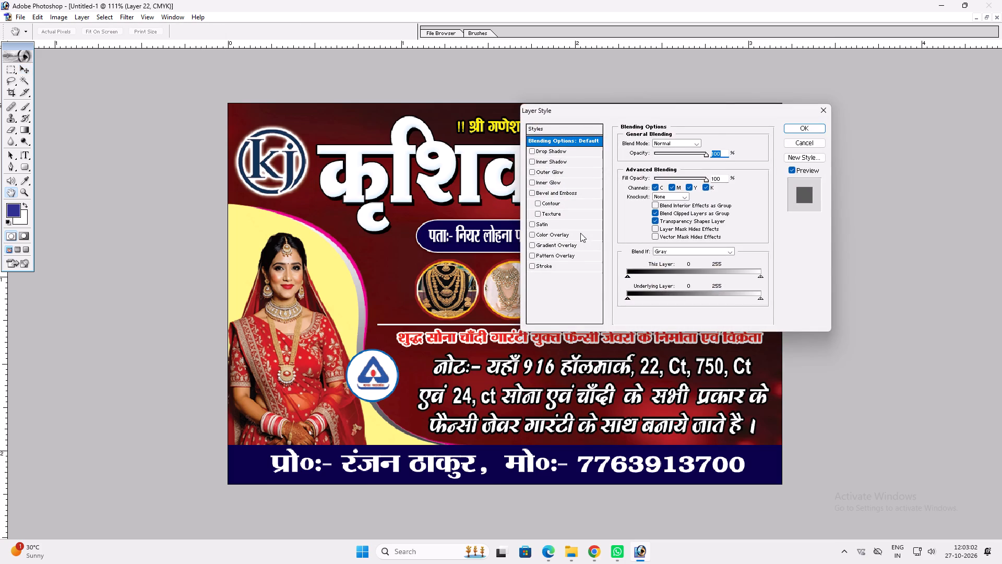
left_click(580, 233)
left_click(712, 145)
key("Tab")
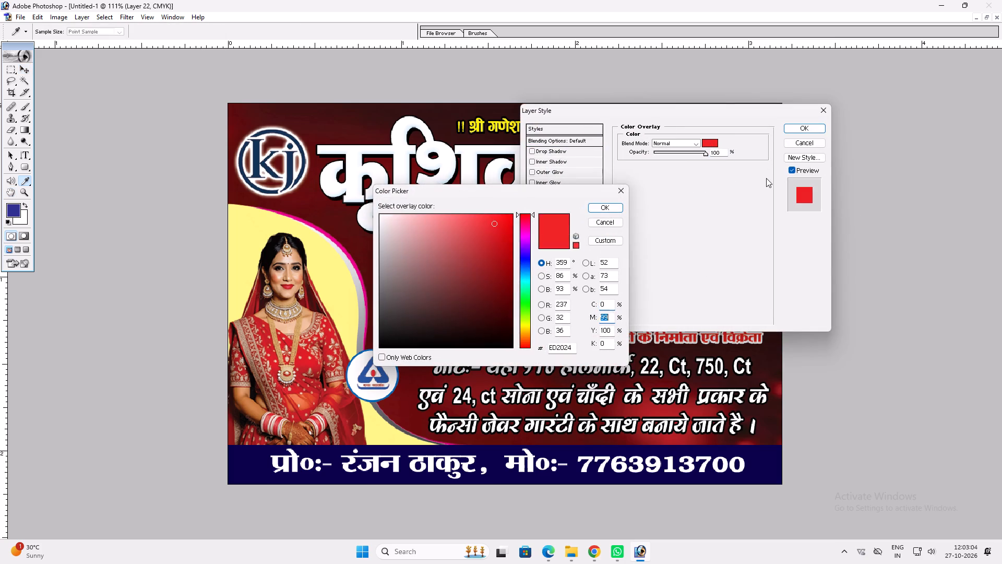
key("0")
key("Return")
key("Return")
Shorten the yellow line to the tagline's width and place a duplicate of it just below the tagline.
key("ctrl+t")
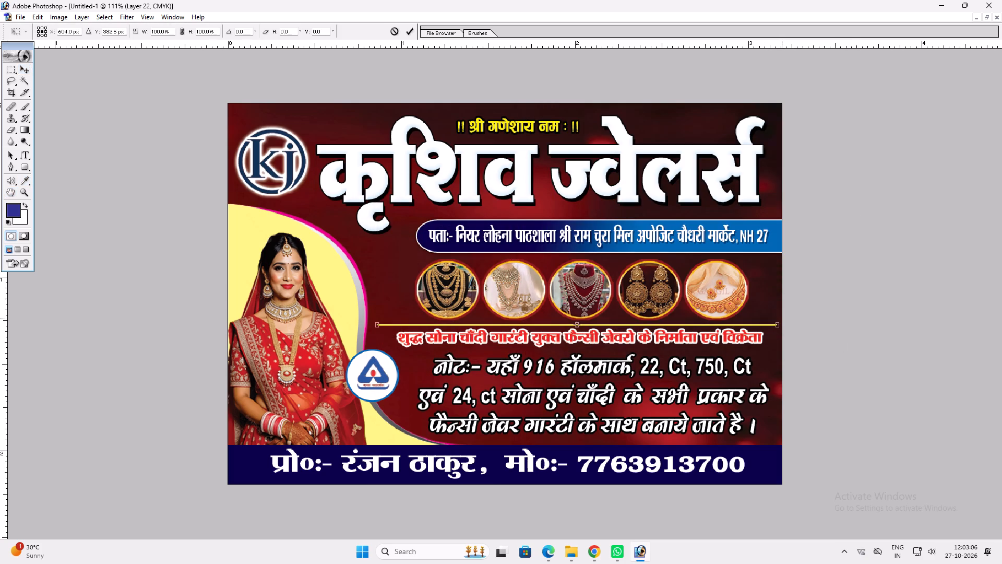
left_click_drag(779, 320, 764, 318, "alt+shift")
key("shift+Return")
key("v")
left_click(758, 320)
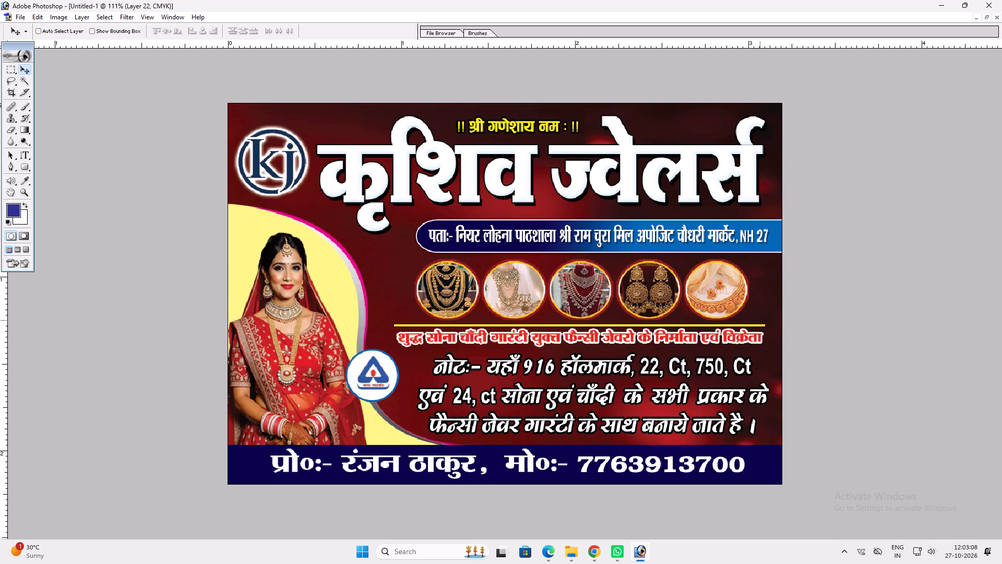
left_click_drag(744, 327, 742, 351, "alt+shift")
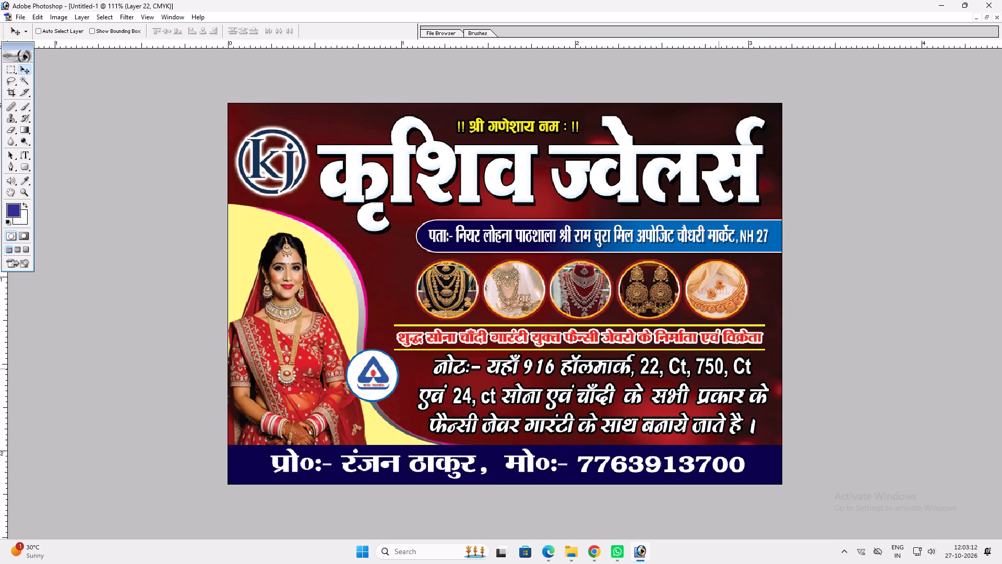
Reduce the three-line note's height to about 87.3% and move it down closer to the navy footer.
double_click(718, 369, "ctrl")
key("ctrl+t")
left_click_drag(713, 356, 710, 366)
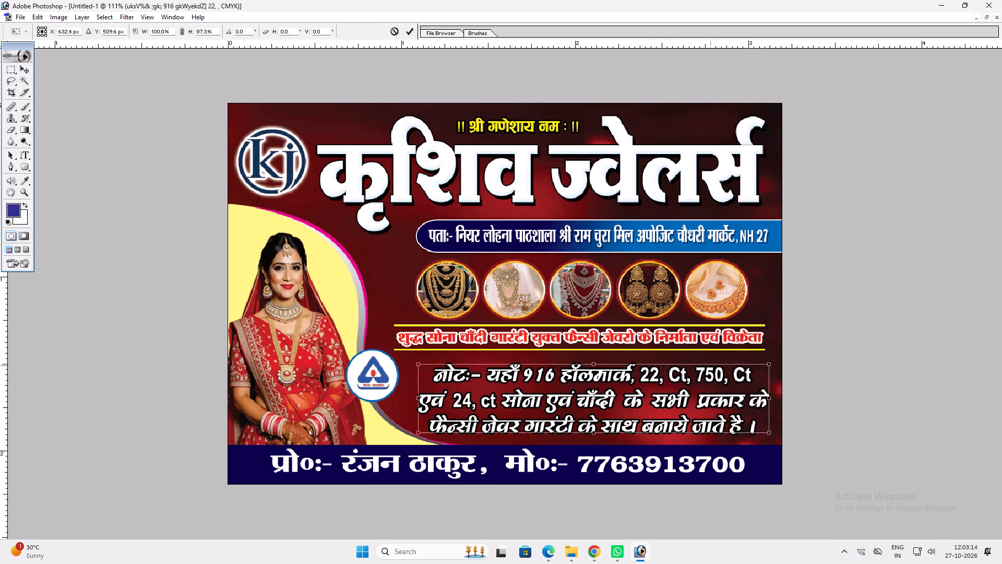
key("Return")
key("v")
left_click(709, 363)
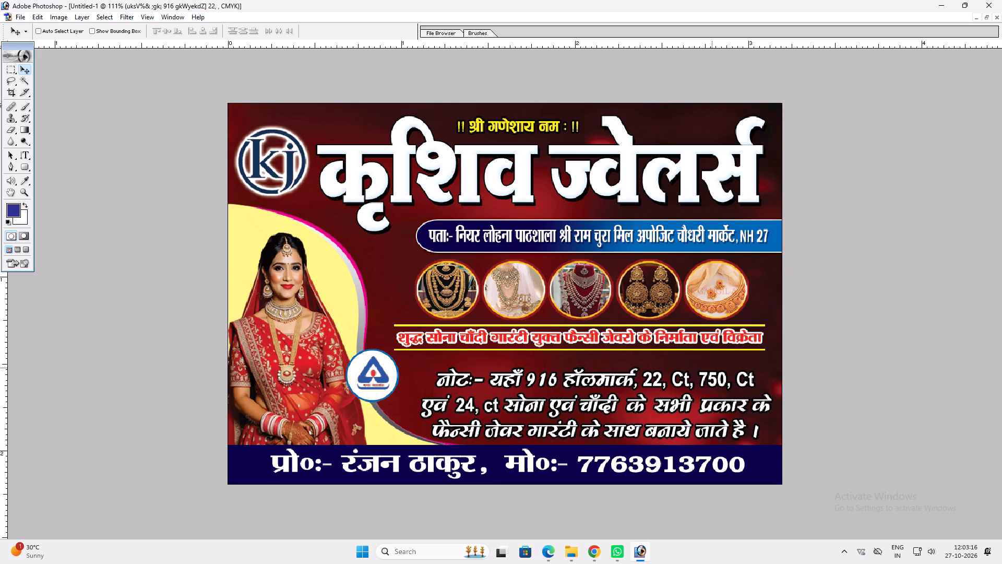
Move the lower yellow line, the tagline and the upper yellow line slightly down to even out their spacing.
left_click(707, 349, "ctrl")
left_click_drag(707, 349, 708, 354)
left_click(708, 354)
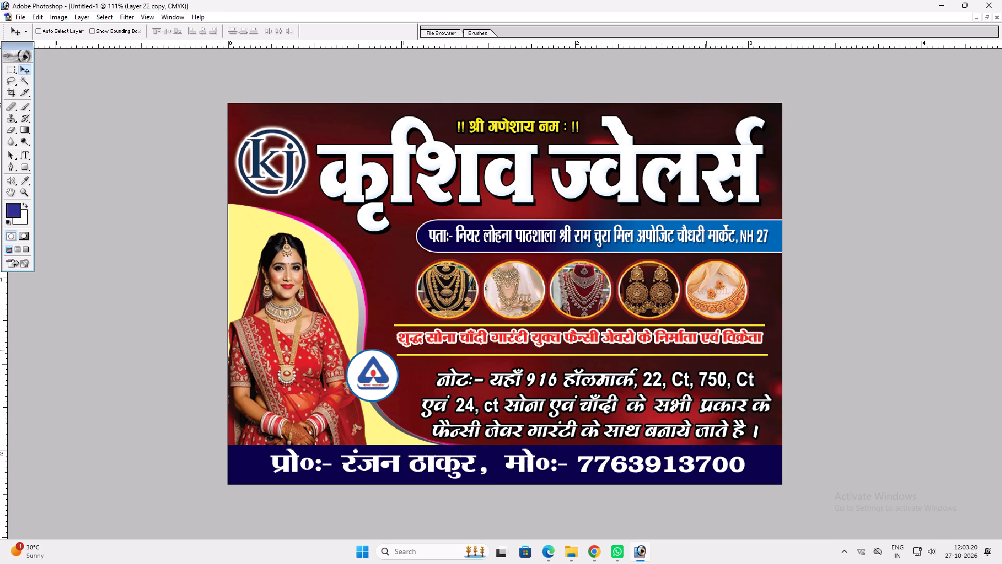
left_click(707, 351)
triple_click(696, 340, "ctrl")
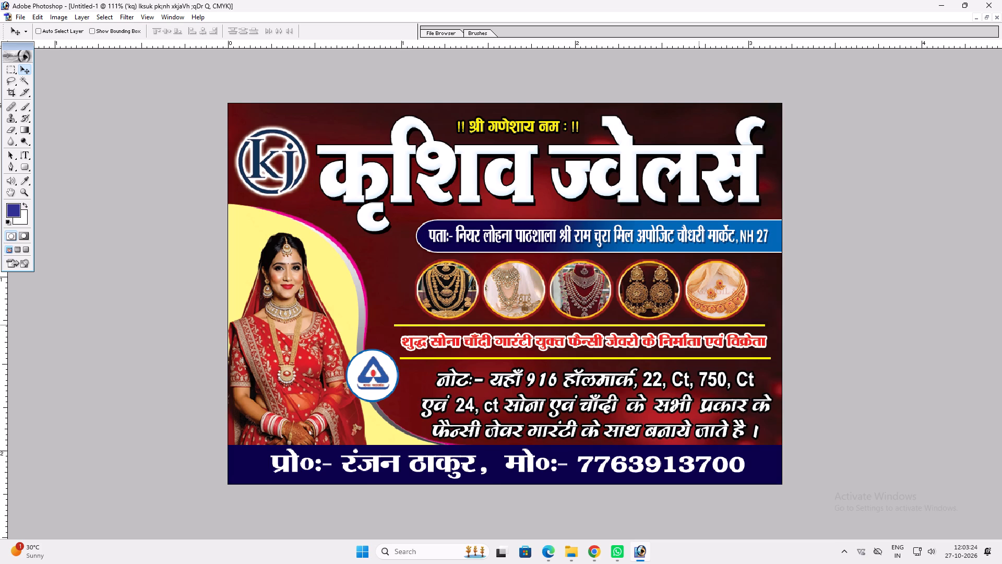
double_click(698, 325, "ctrl")
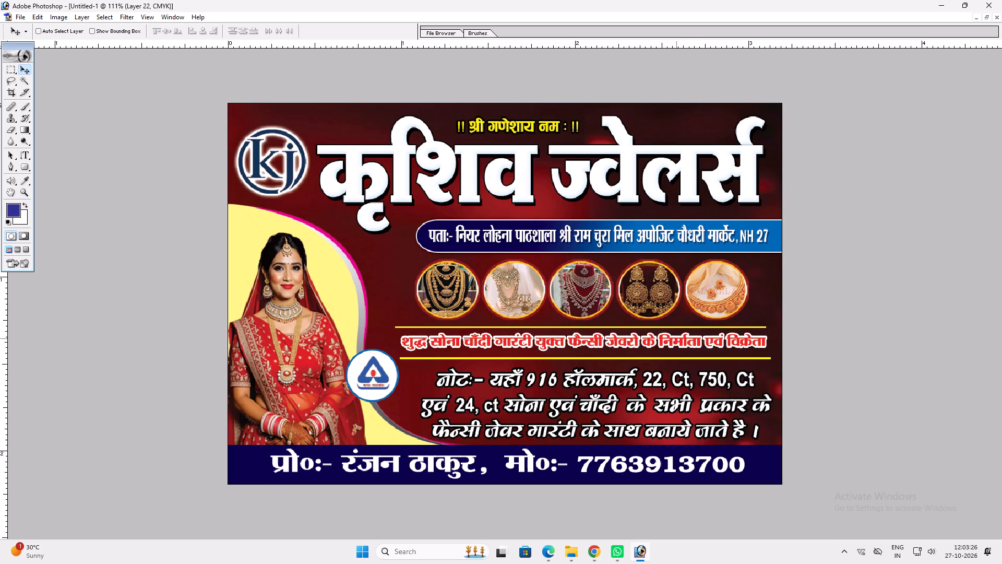
Remove the white stroke from the red tagline text.
left_click(675, 341, "ctrl")
key("alt+l")
key("alt+k")
key("alt+y")
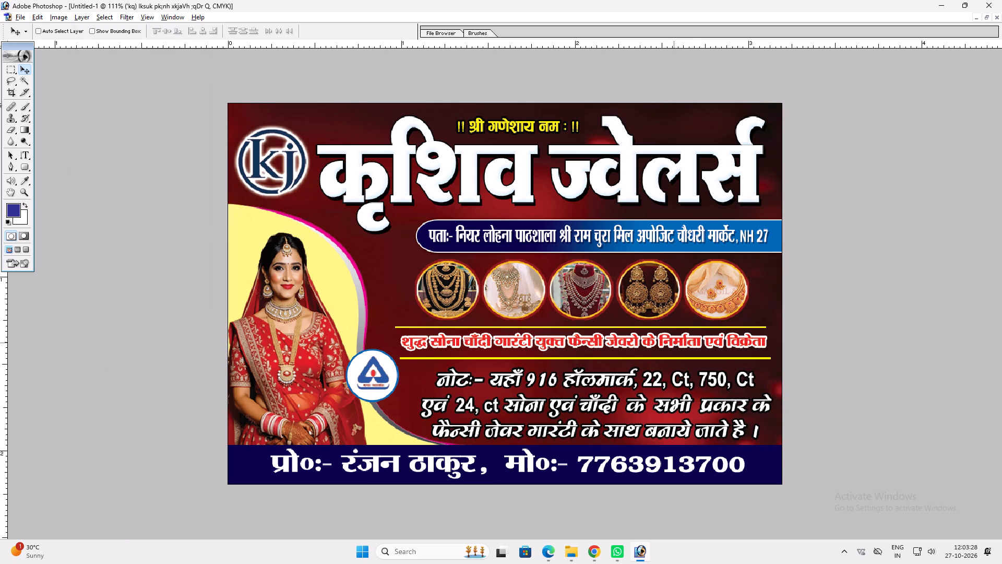
key("alt+l")
key("alt+y")
key("alt+k")
Change the red tagline's color overlay to yellow with CMYK values 0, 0, 100, 0.
key("alt+l")
key("alt+y")
key("n")
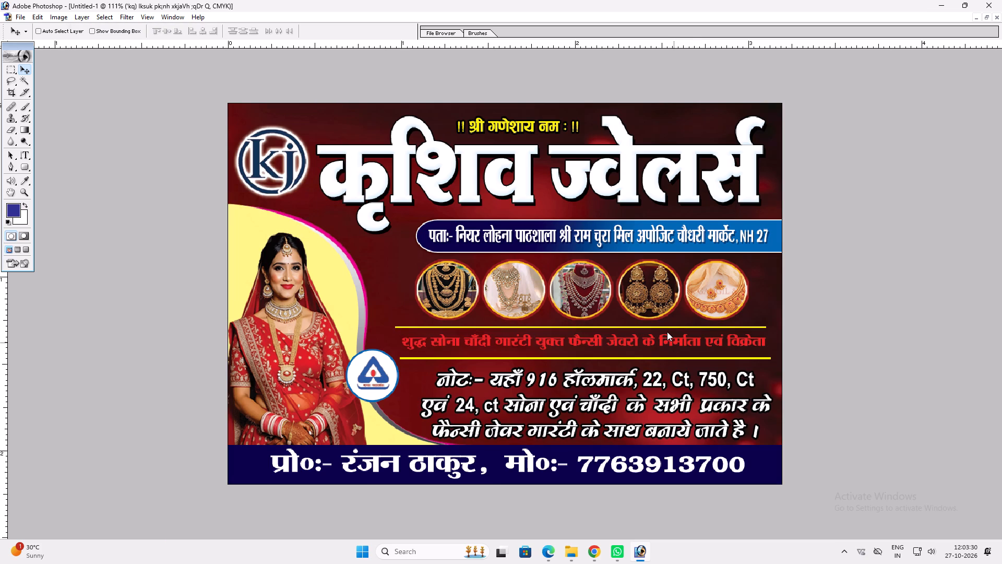
left_click(567, 237)
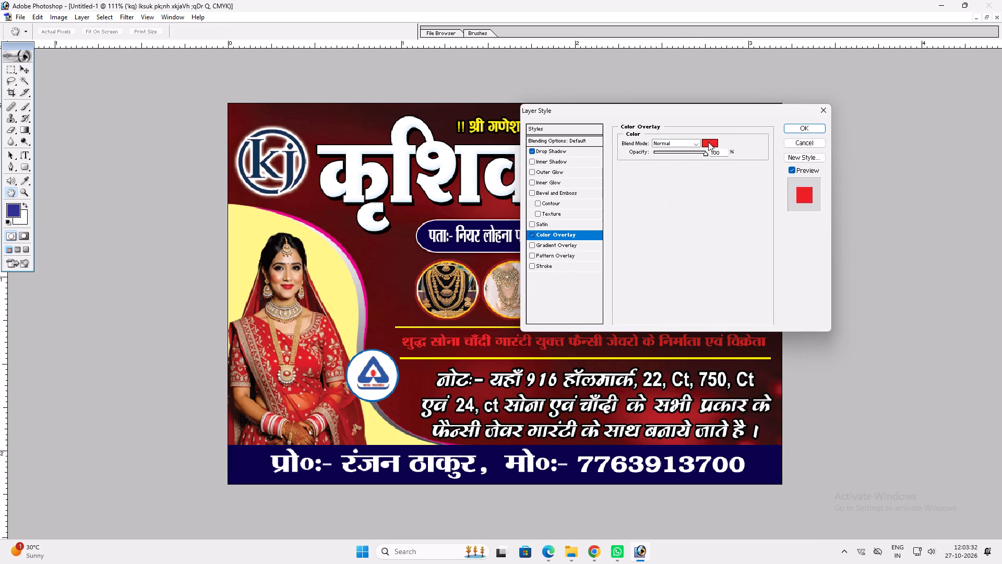
left_click(708, 139)
key("Tab")
key("0")
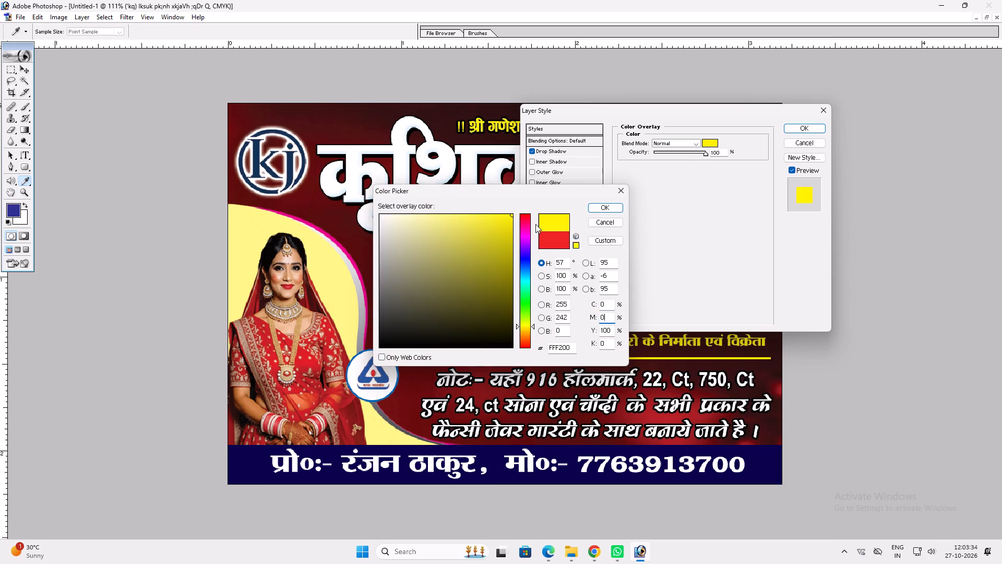
key("Return")
key("Return")
Stretch the yellow tagline to about 122% height and adjust its width to fit within the two yellow lines.
key("ctrl+t")
left_click_drag(614, 349, 610, 350, "shift")
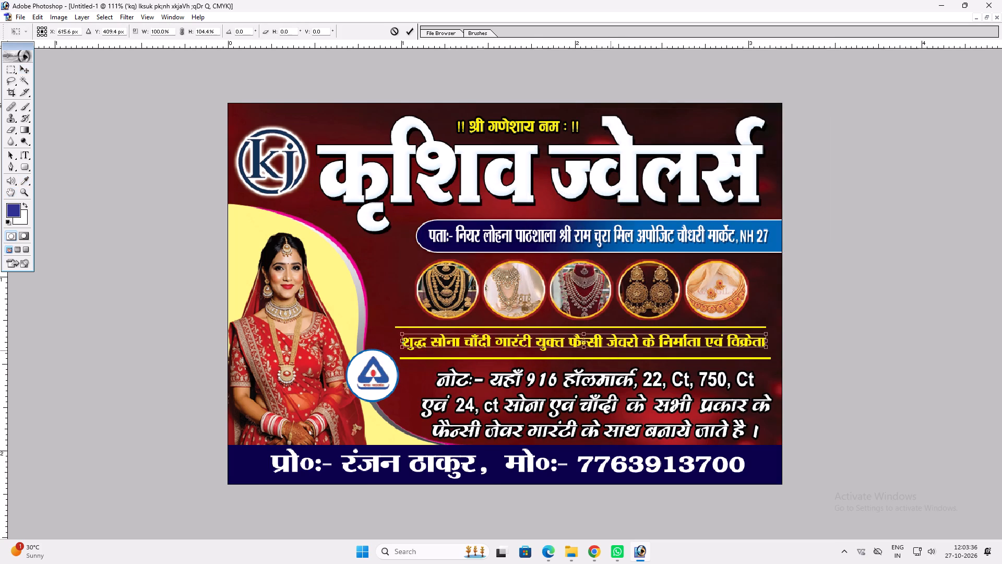
left_click_drag(610, 350, 605, 352, "shift")
left_click_drag(404, 340, 396, 338, "shift")
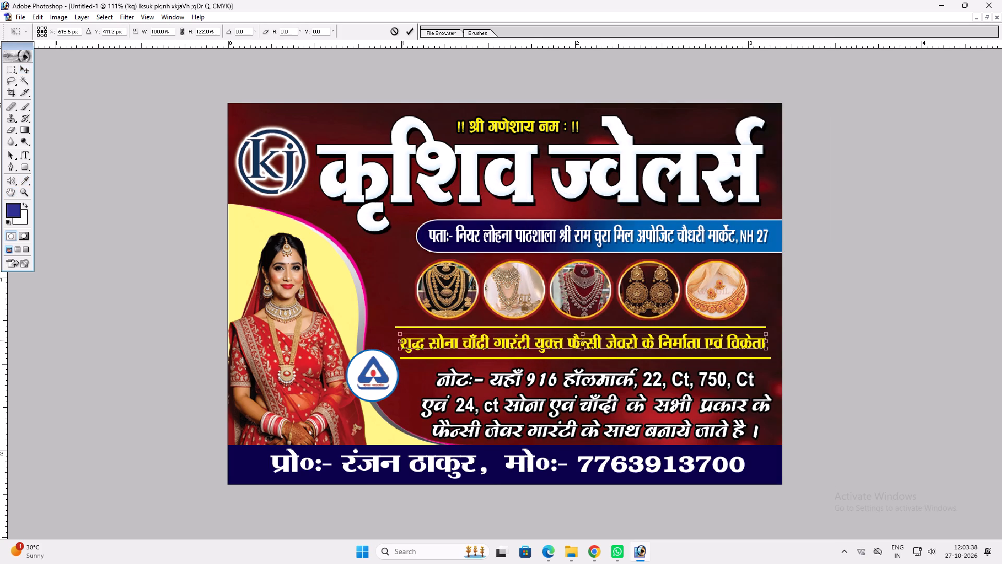
left_click_drag(396, 338, 391, 336, "shift")
key("shift+Return")
key("v")
key("ctrl+t")
left_click(770, 340, "shift")
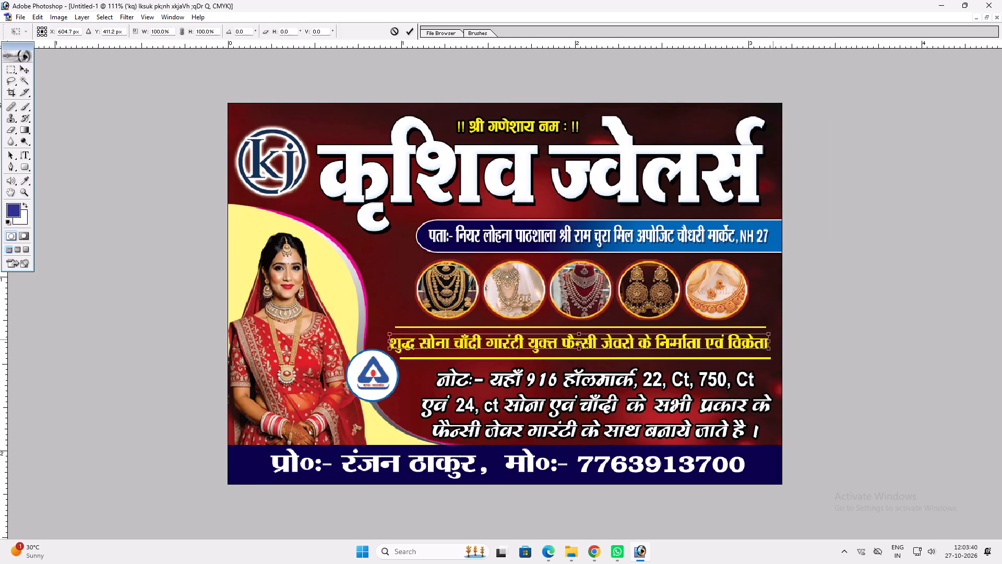
left_click_drag(772, 346, 758, 348, "alt+shift")
key("Return")
key("v")
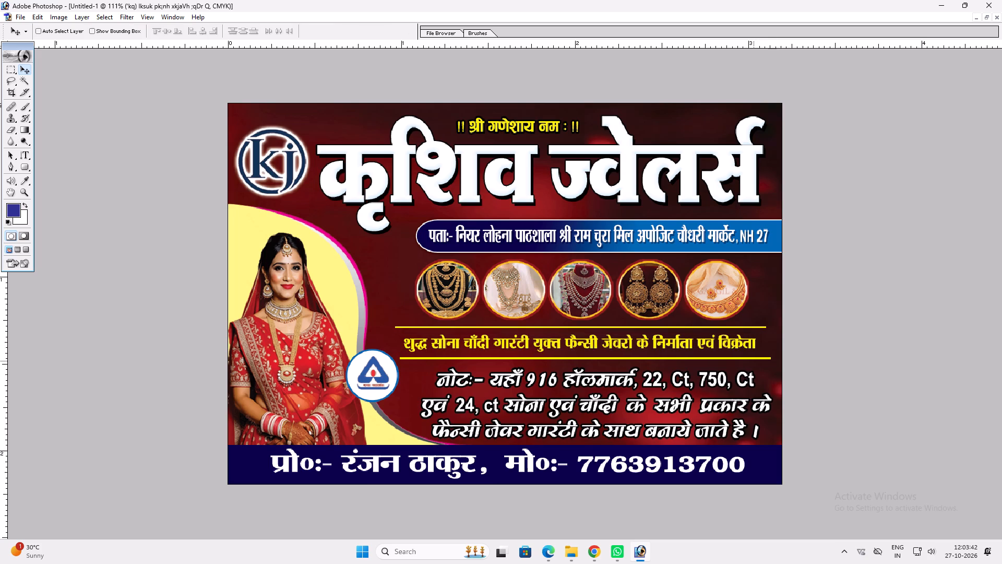
Set the tagline's drop shadow to 100% opacity with 0 px distance and 0 px size.
key("alt+l")
key("y")
key("d")
left_click_drag(696, 152, 736, 148)
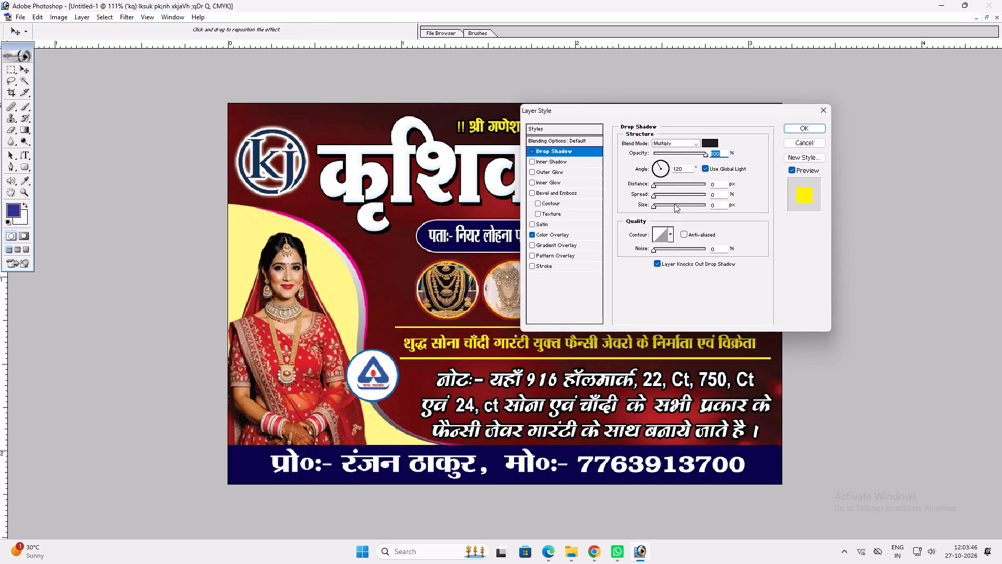
left_click_drag(655, 207, 625, 204)
left_click(655, 187)
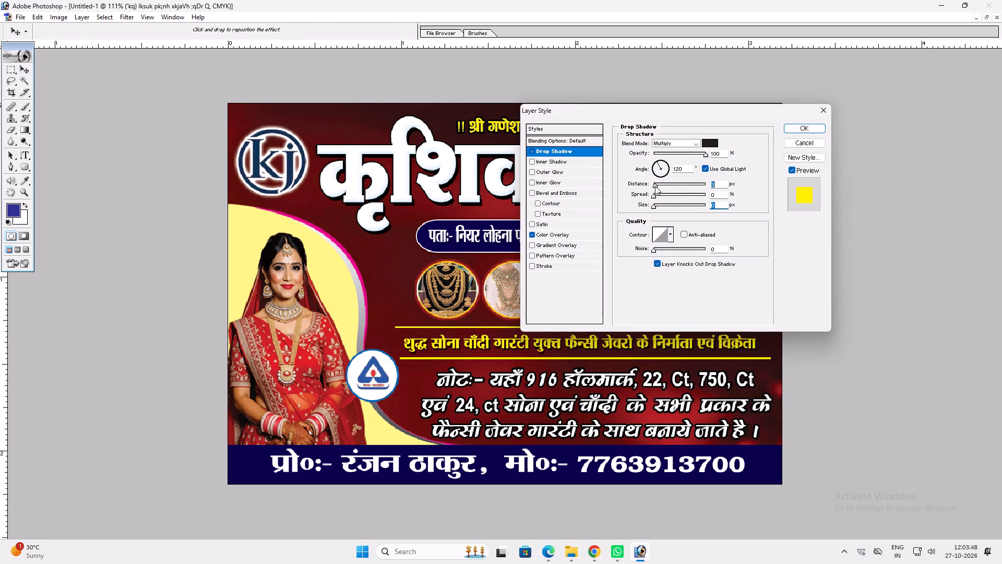
key("Return")
Widen the tagline slightly so its right end lines up with the upper yellow line's end.
key("ctrl+t")
left_click_drag(755, 339, 762, 338, "shift")
key("shift+Return")
key("v")
Stretch the large white shop title downward to about 110% height, close to the address bar.
left_click(592, 183, "ctrl")
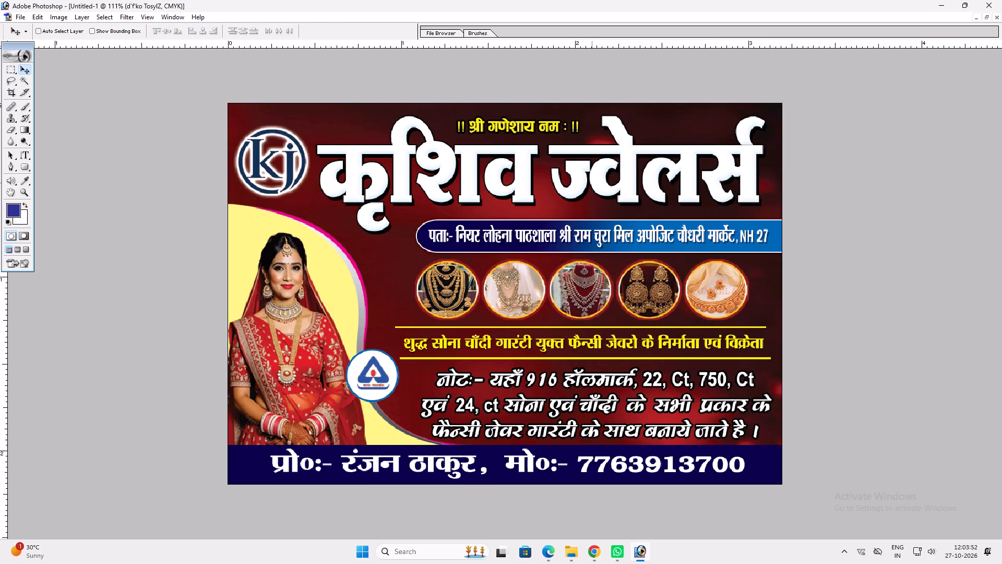
key("ctrl+t")
left_click_drag(588, 199, 586, 208, "shift")
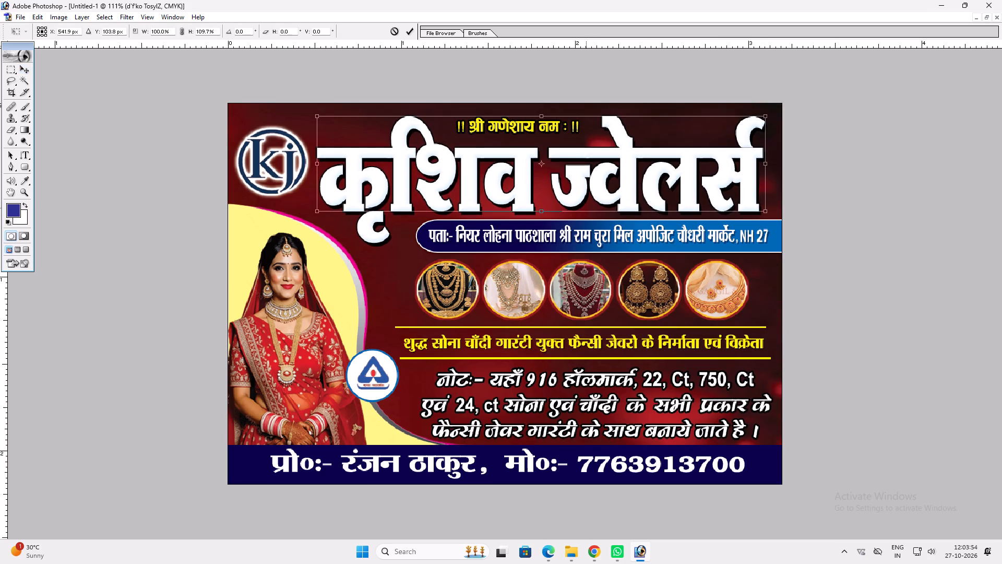
left_click_drag(586, 208, 586, 208, "shift")
key("shift+Return")
key("v")
Stretch the shop title's top edge slightly upward and nudge the title up toward the card's top edge.
key("ctrl+t")
left_click_drag(656, 120, 660, 117, "shift")
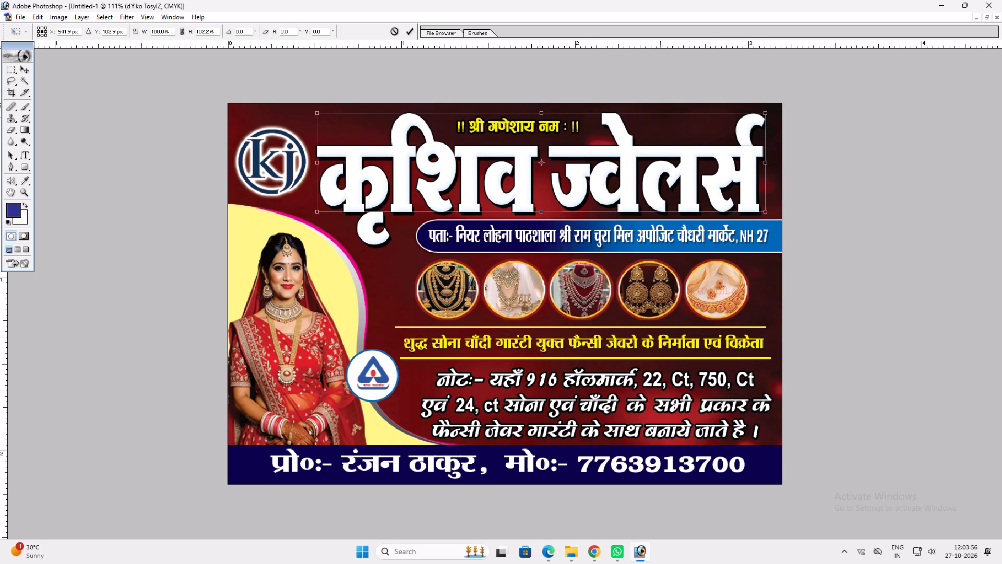
left_click_drag(660, 117, 667, 115, "shift")
key("shift+Return")
key("v")
key("Up")
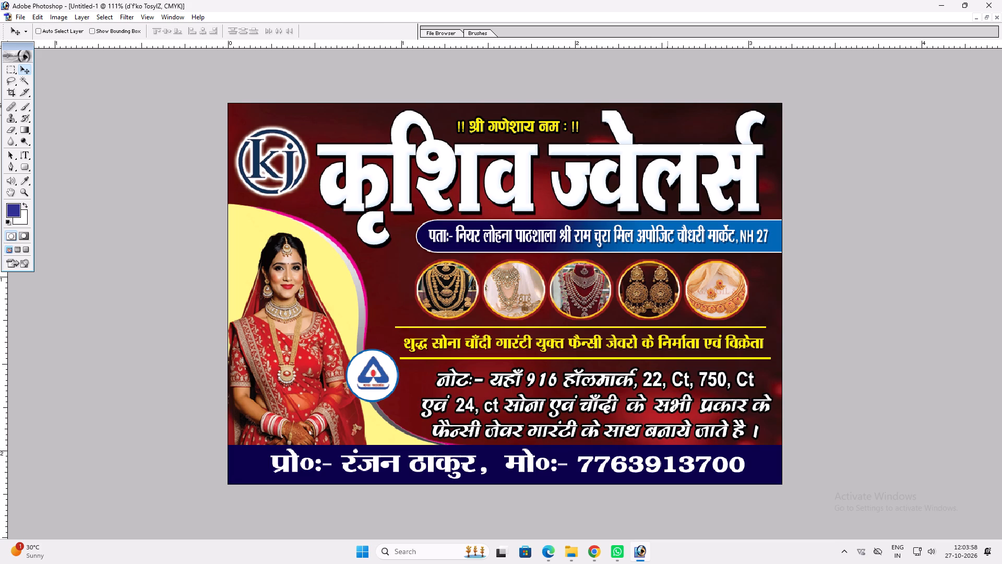
key("Up")
key("Up")
key("v")
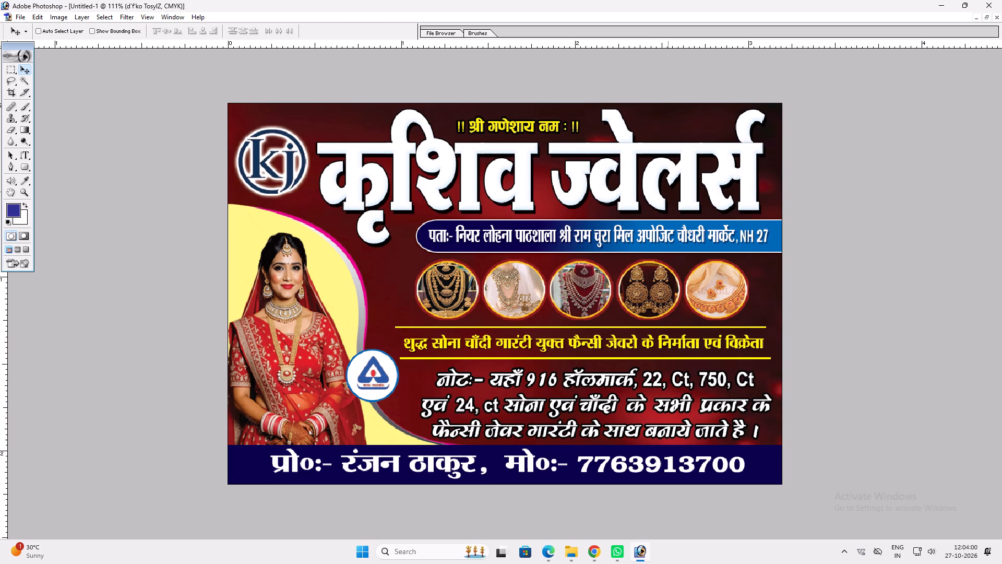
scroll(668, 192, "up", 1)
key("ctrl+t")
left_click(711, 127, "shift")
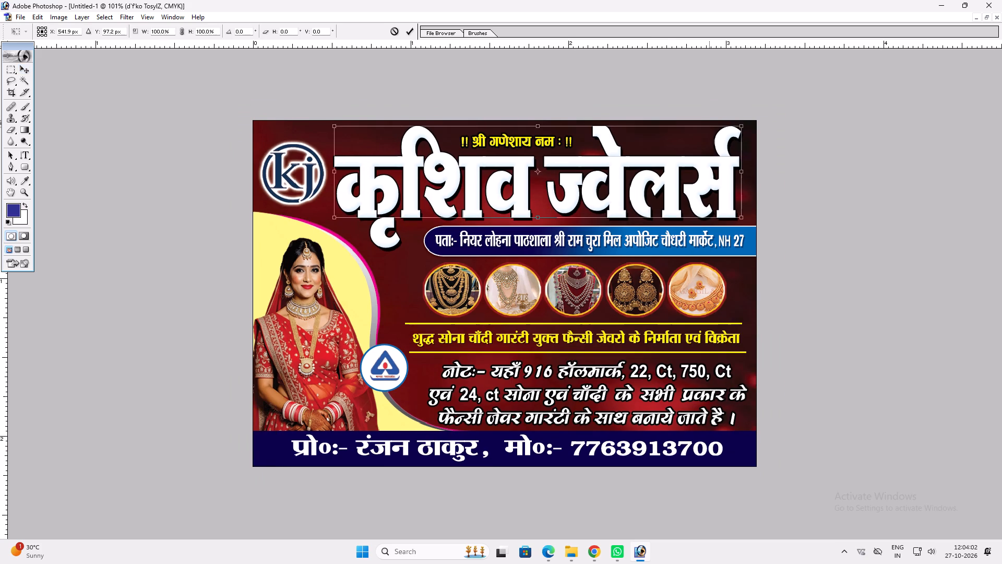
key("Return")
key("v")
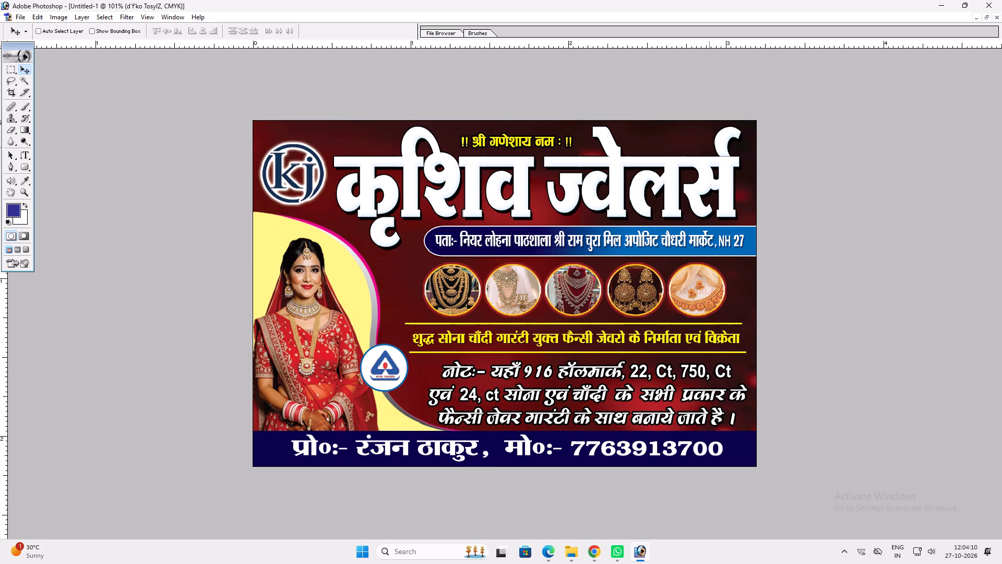
Save the layered card in the 27.10.2026 folder as a TIFF named "Krishav Jwelers V card 1000 pc".
key("ctrl+shift+s")
type("Kris")
type("hav Jwelers")
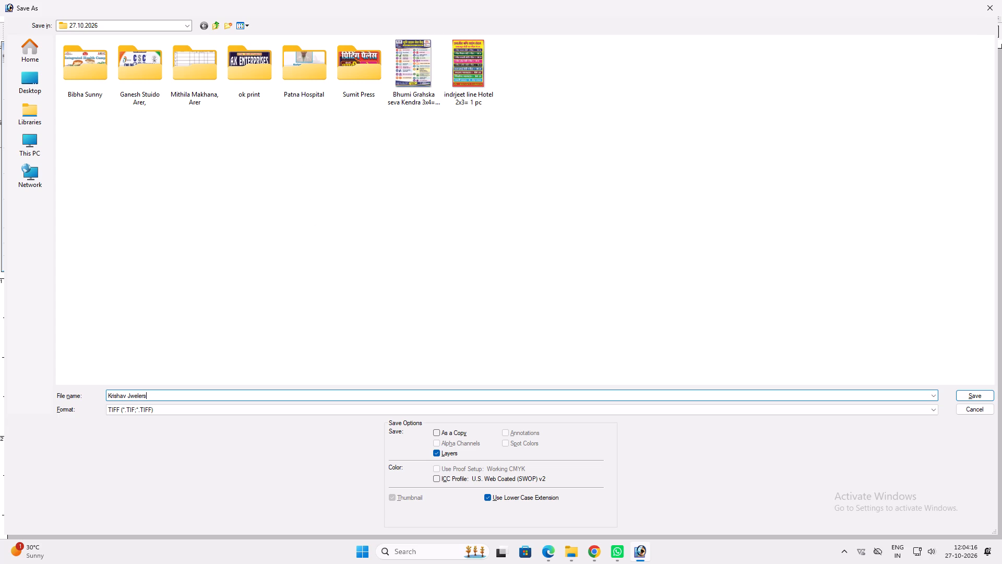
key("space")
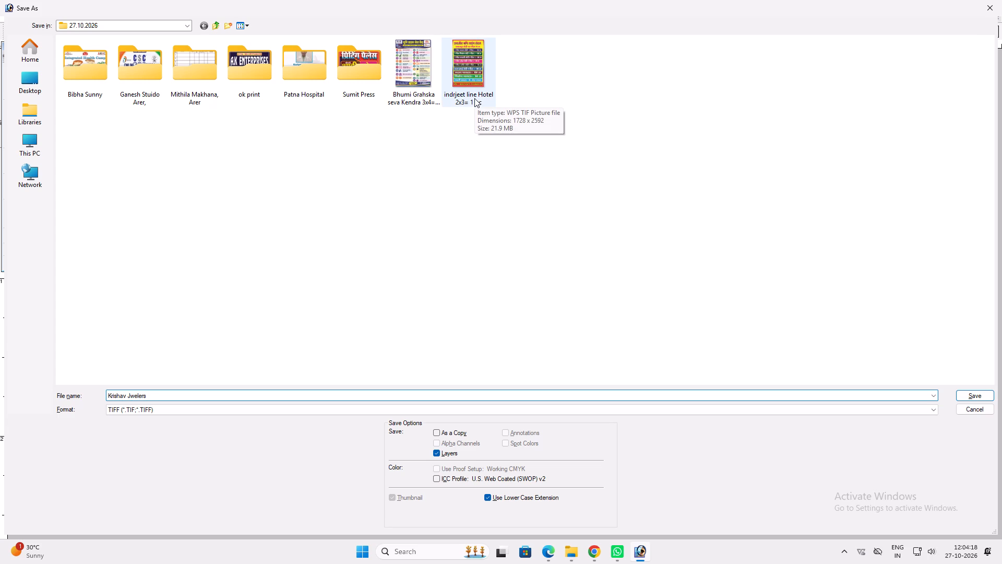
key("2")
key("BackSpace")
type("V card")
key("space")
key("1")
type("000 pc")
key("space")
key("Return")
key("Return")
key("Return")
key("Return")
key("Return")
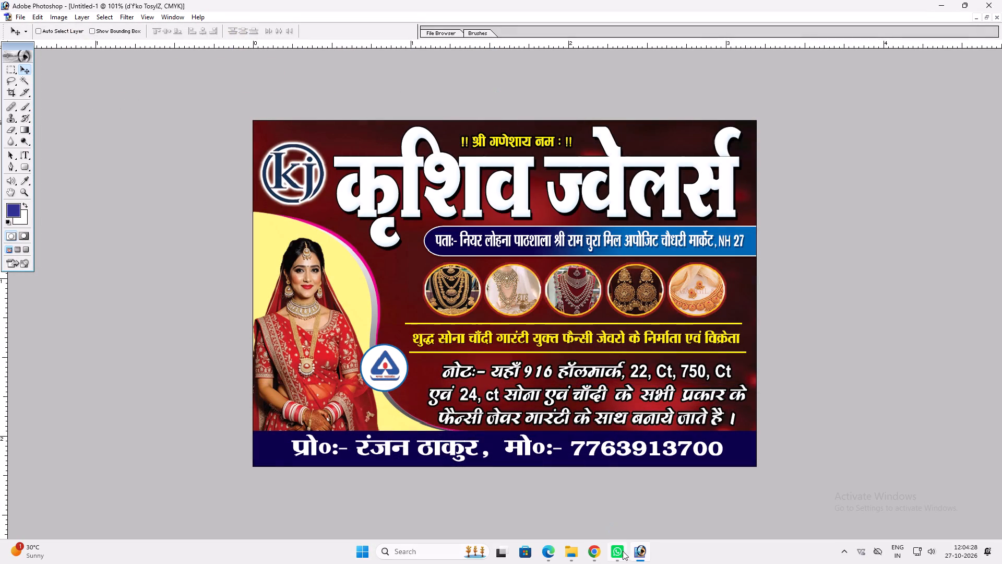